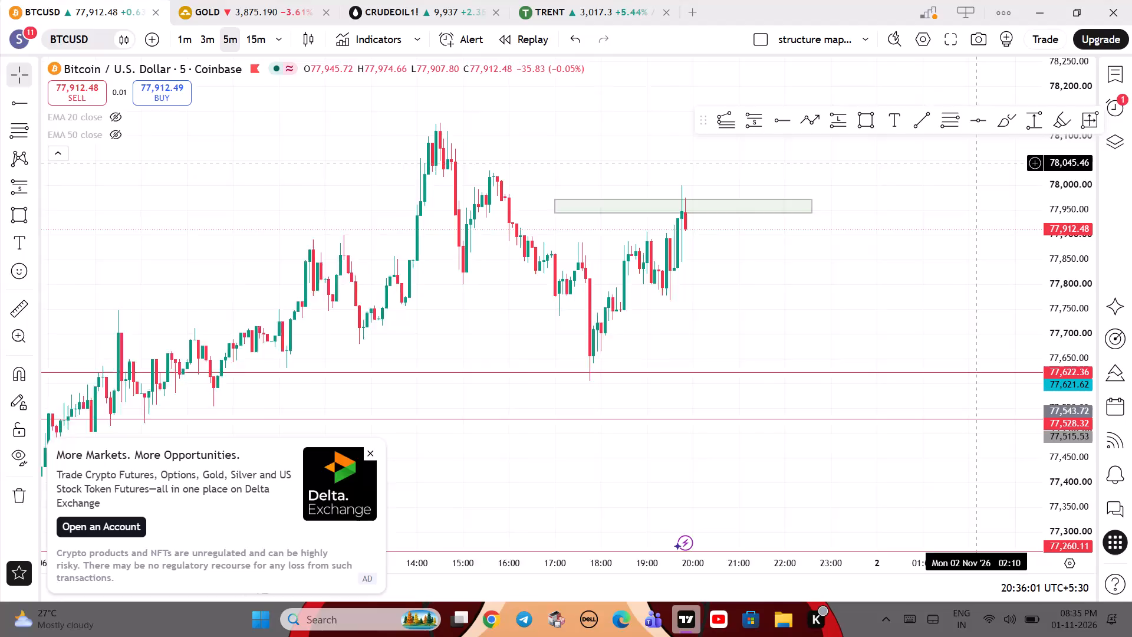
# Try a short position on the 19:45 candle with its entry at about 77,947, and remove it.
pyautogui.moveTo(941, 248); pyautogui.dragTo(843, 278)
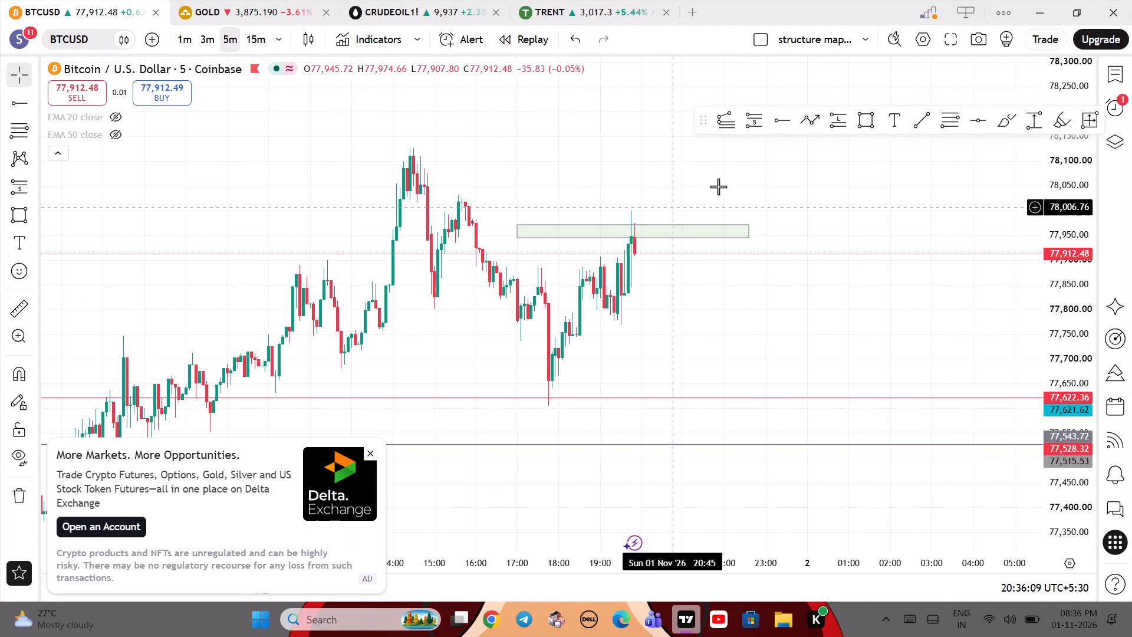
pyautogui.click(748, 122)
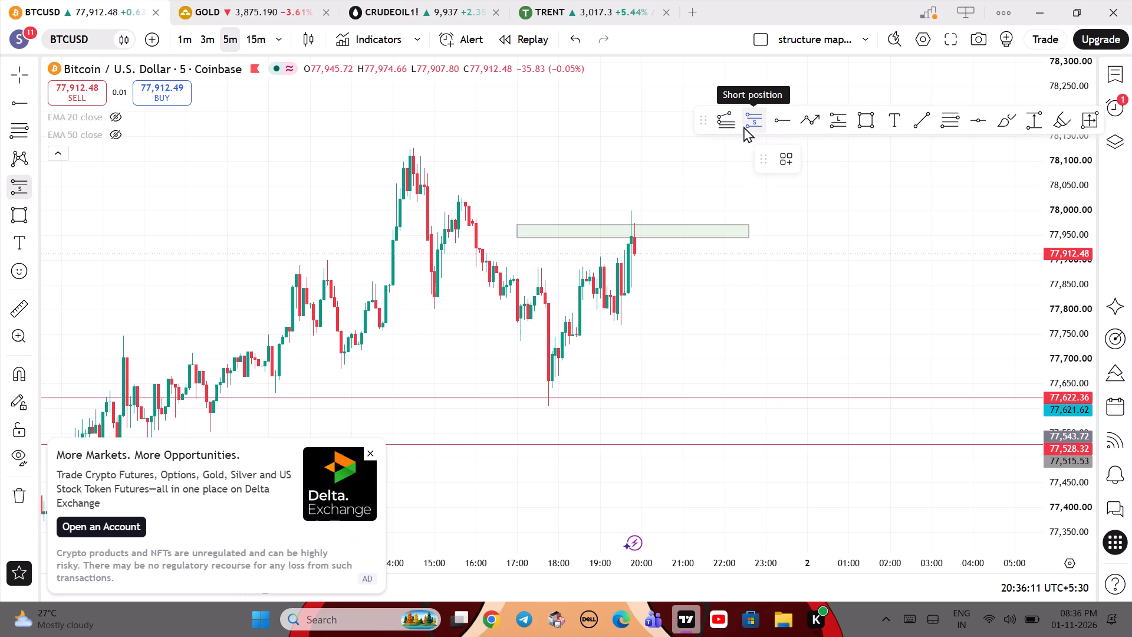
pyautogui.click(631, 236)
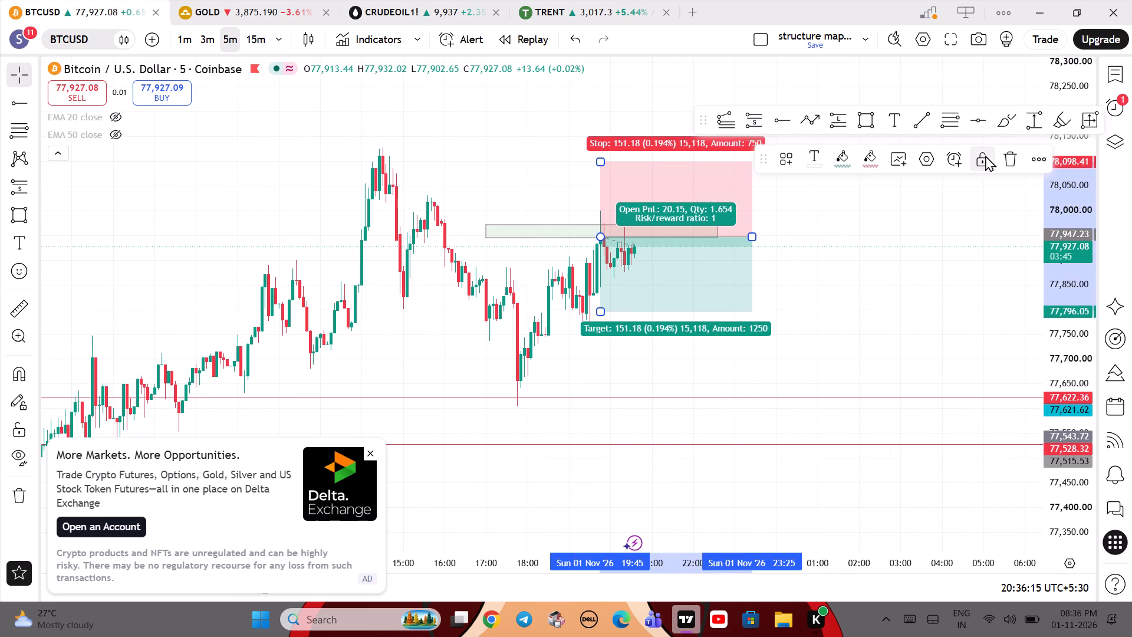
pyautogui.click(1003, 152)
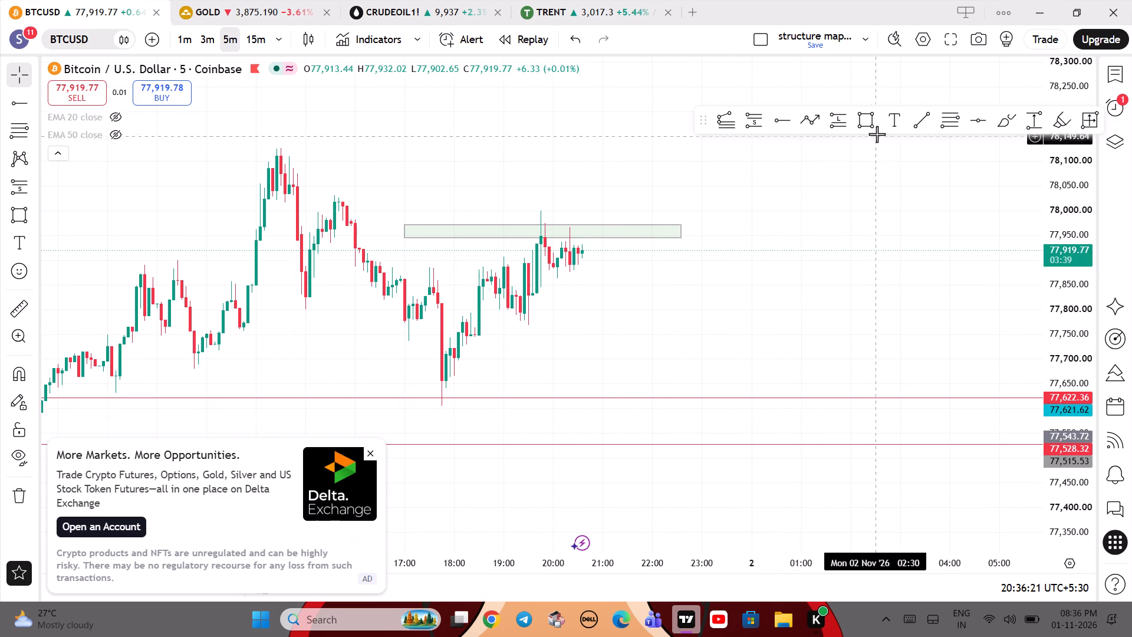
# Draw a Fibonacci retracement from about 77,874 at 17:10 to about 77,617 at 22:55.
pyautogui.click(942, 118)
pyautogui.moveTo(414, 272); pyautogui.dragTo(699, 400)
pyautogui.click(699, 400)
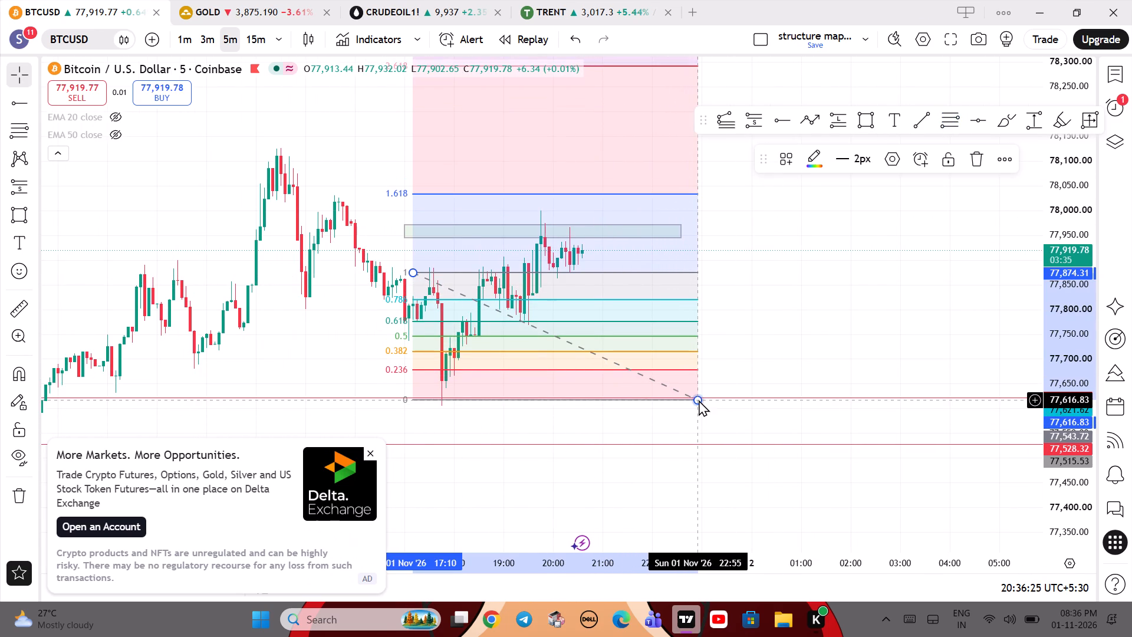
# Place a short position at 20:00 with entry about 77,944, stop about 78,004 and target about 77,819.
pyautogui.click(765, 130)
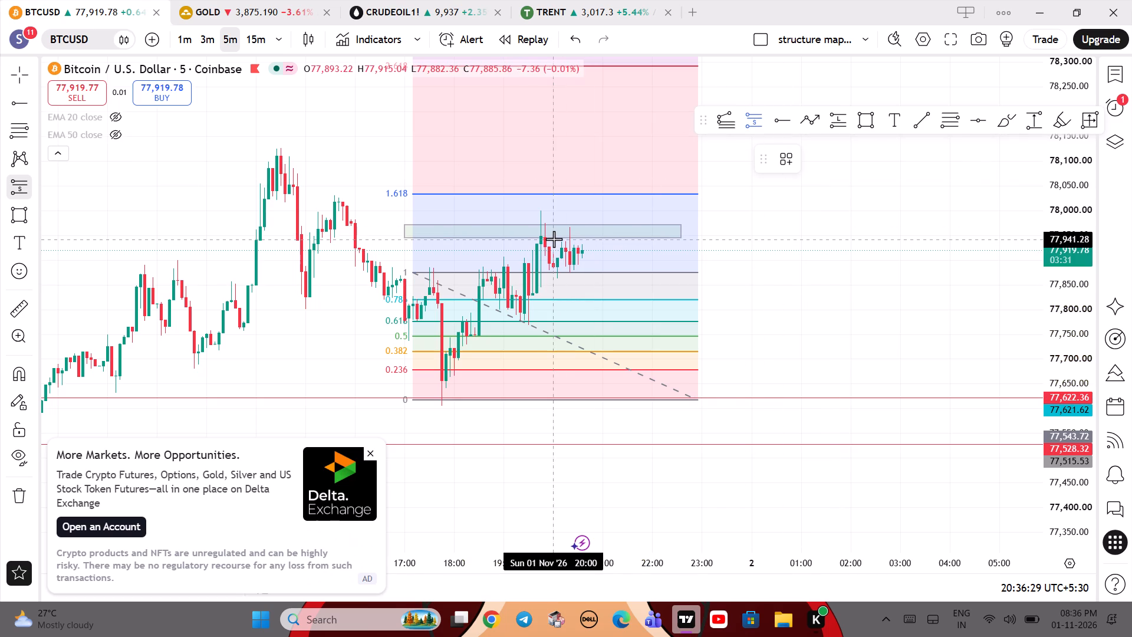
pyautogui.click(552, 238)
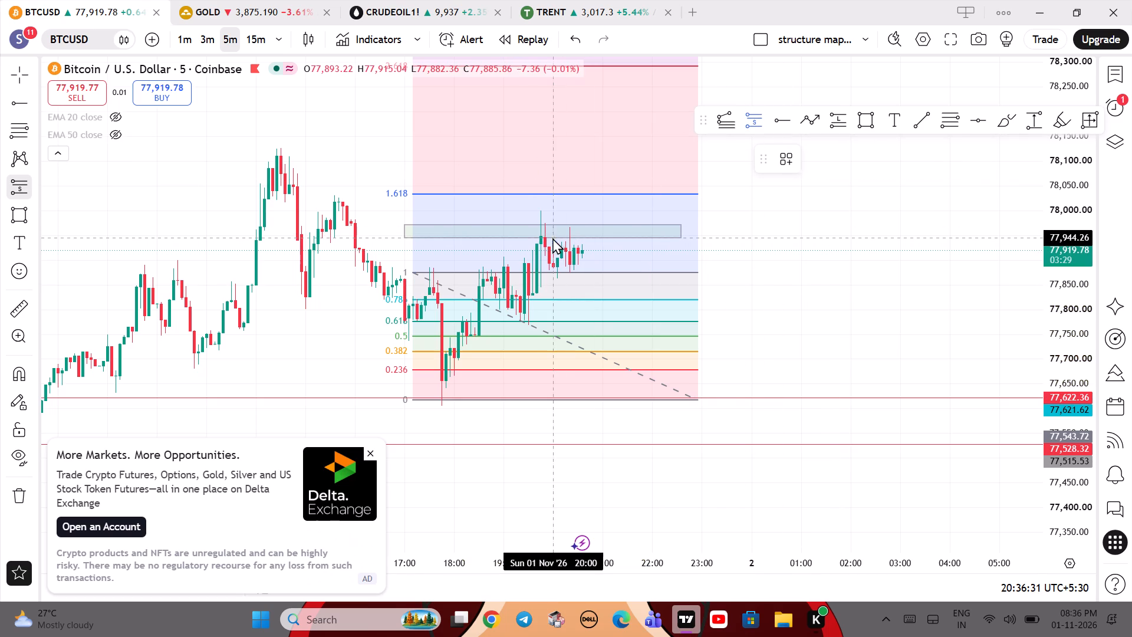
pyautogui.moveTo(552, 185); pyautogui.dragTo(524, 216)
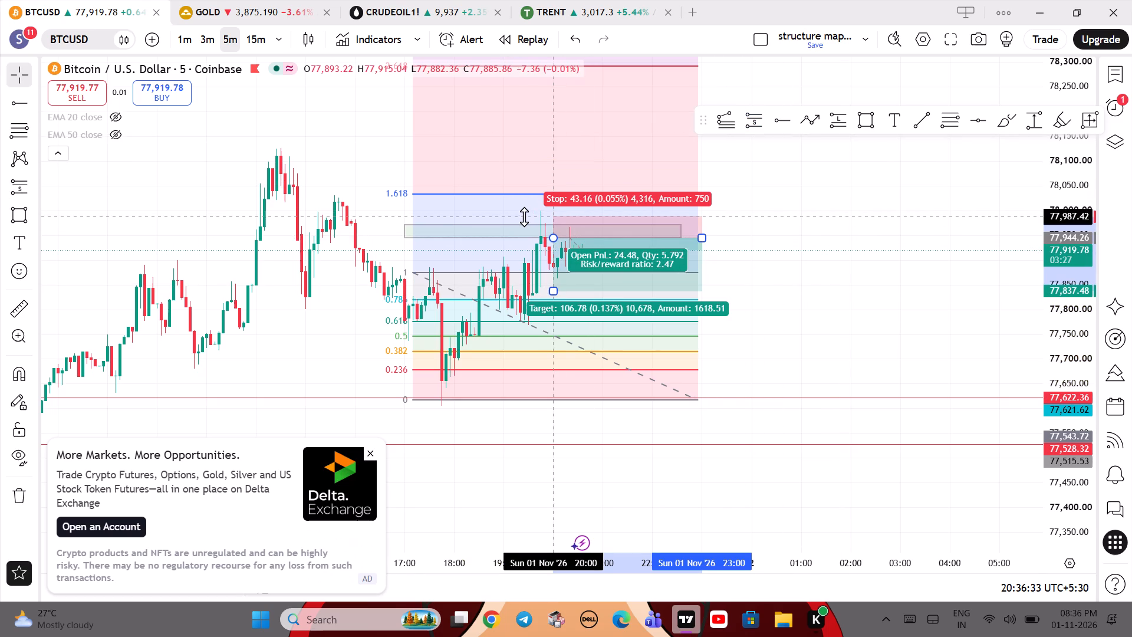
pyautogui.moveTo(524, 216); pyautogui.dragTo(519, 208)
pyautogui.moveTo(552, 295); pyautogui.dragTo(504, 297)
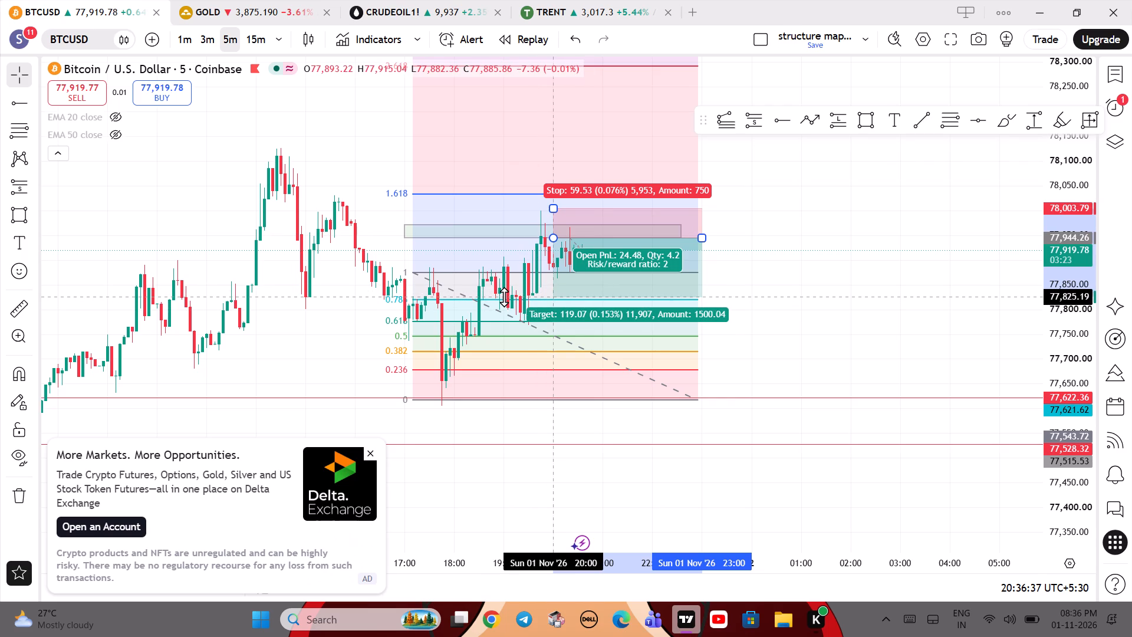
pyautogui.moveTo(504, 297); pyautogui.dragTo(504, 300)
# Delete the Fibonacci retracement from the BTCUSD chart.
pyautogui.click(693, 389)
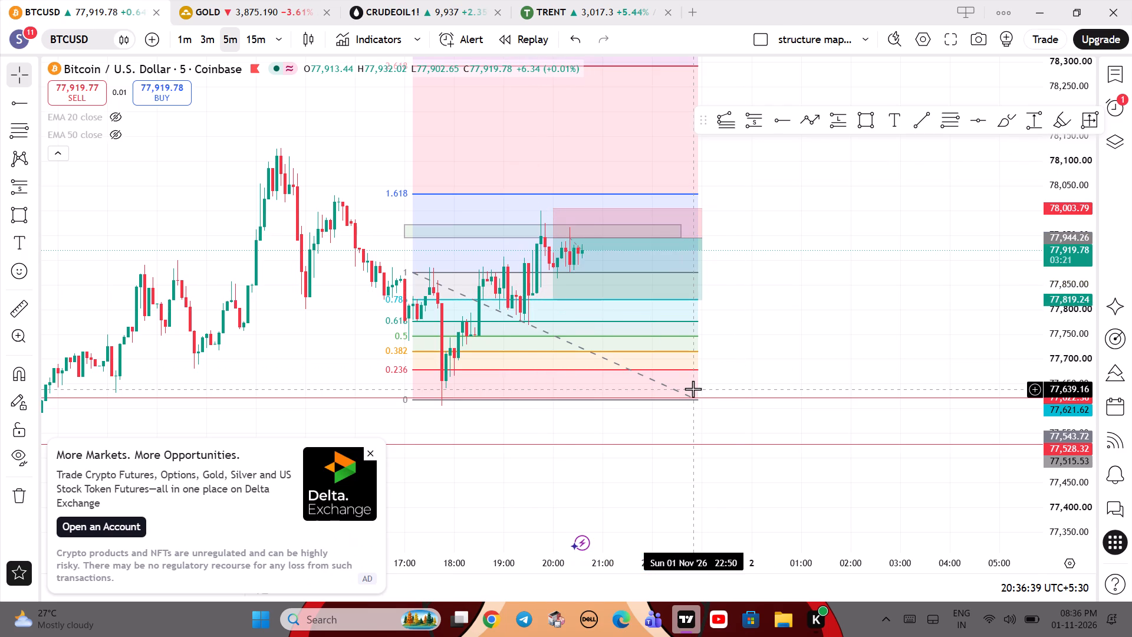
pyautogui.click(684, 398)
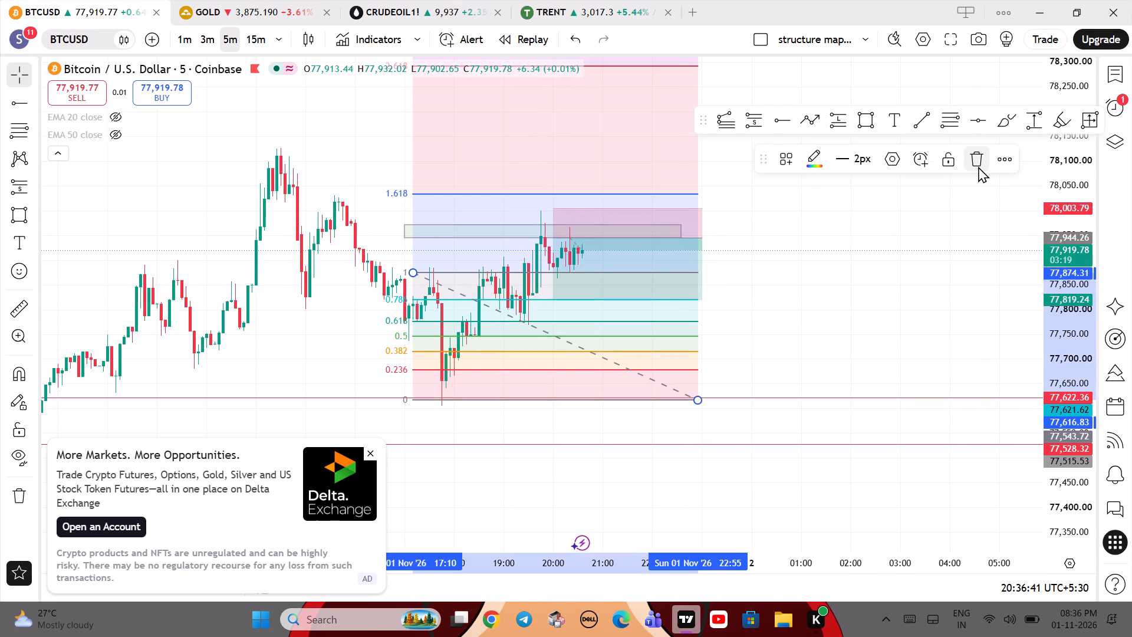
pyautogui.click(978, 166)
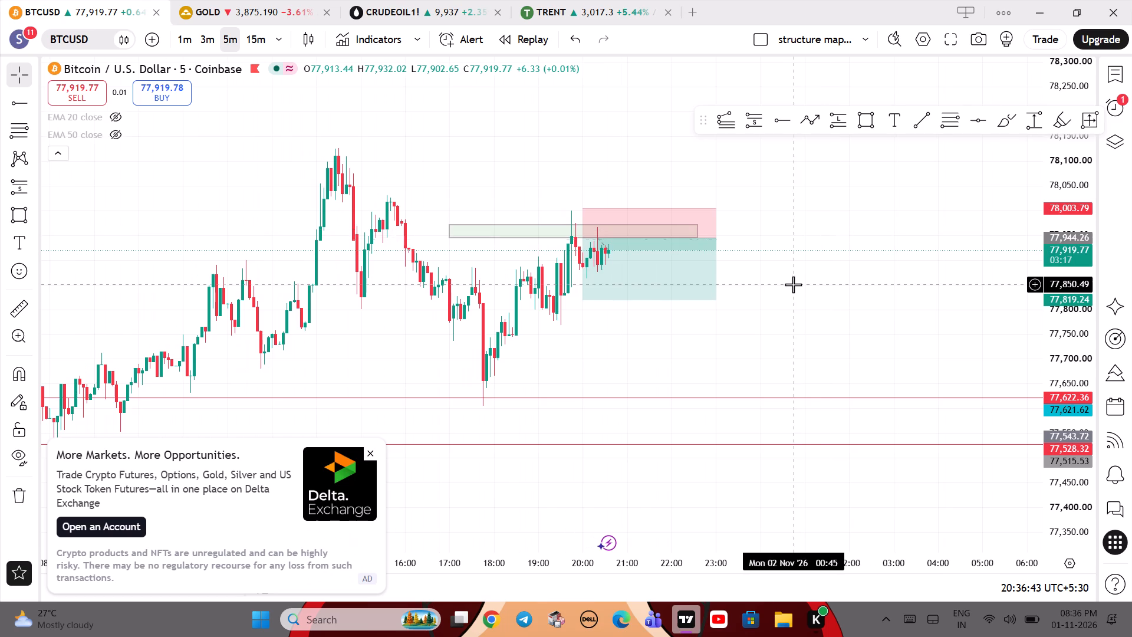
# Dismiss the Delta Exchange advertisement covering the lower part of the chart.
pyautogui.moveTo(793, 284); pyautogui.dragTo(836, 269)
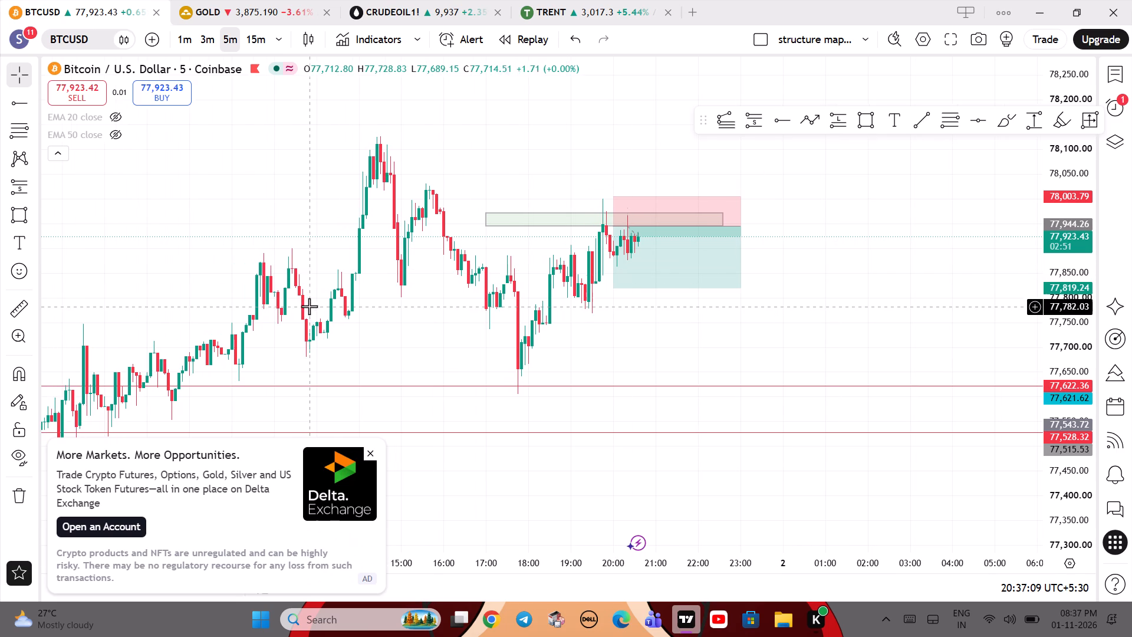
pyautogui.moveTo(315, 301); pyautogui.dragTo(334, 296)
pyautogui.click(367, 447)
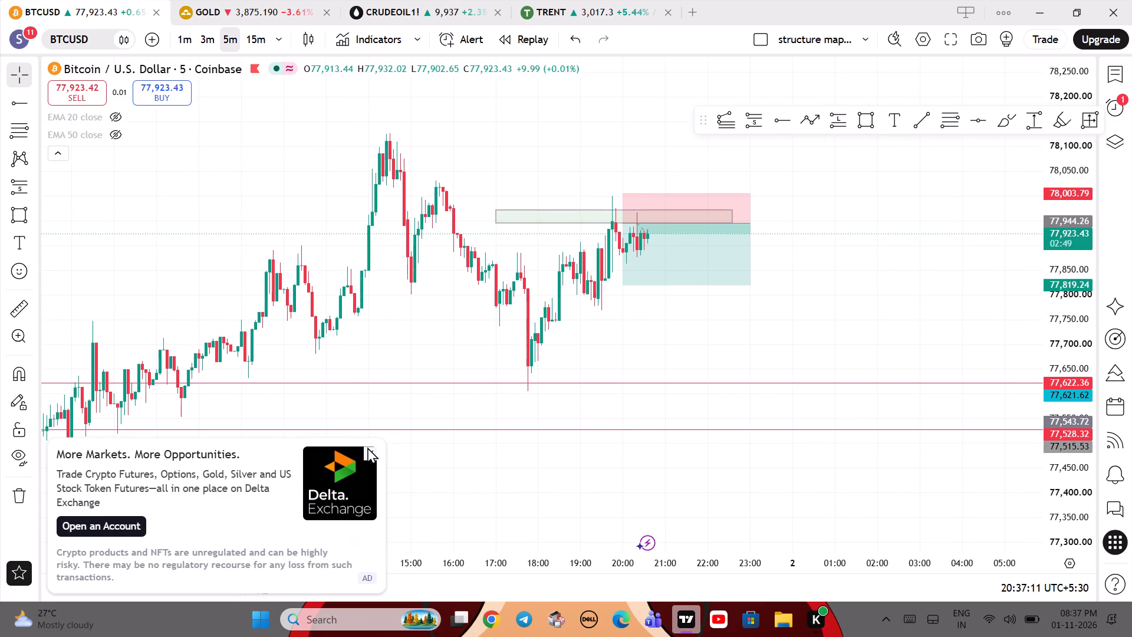
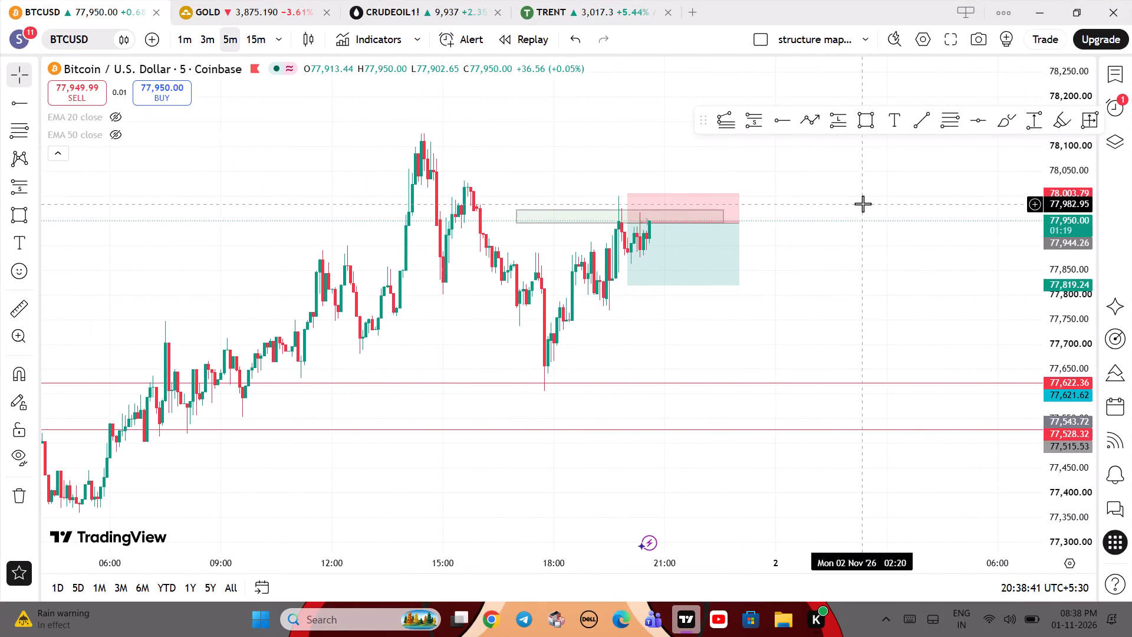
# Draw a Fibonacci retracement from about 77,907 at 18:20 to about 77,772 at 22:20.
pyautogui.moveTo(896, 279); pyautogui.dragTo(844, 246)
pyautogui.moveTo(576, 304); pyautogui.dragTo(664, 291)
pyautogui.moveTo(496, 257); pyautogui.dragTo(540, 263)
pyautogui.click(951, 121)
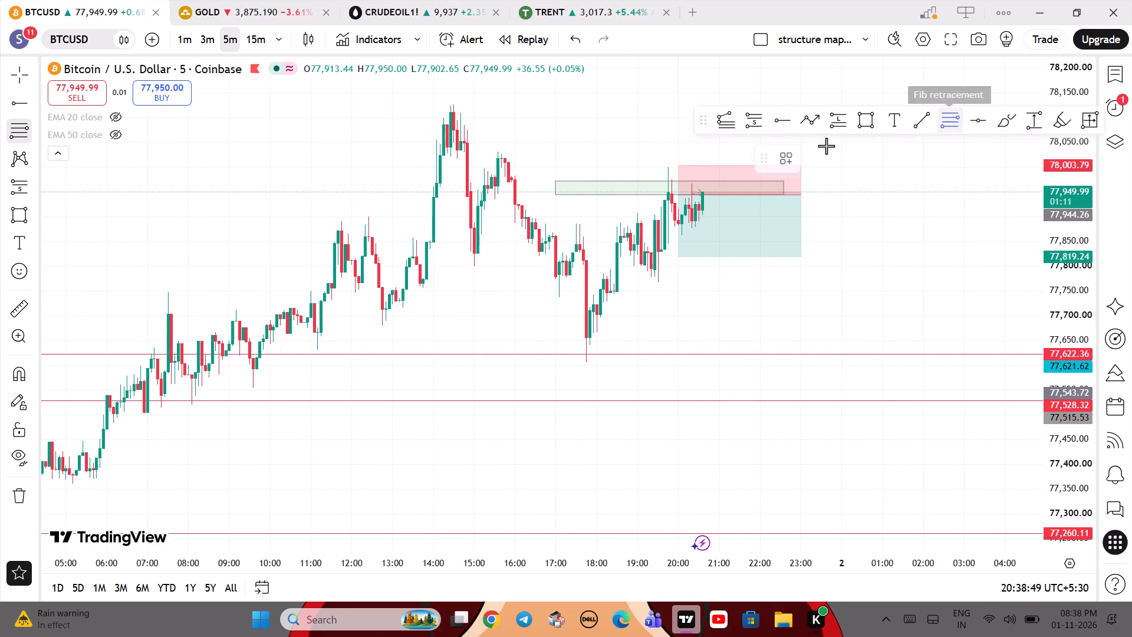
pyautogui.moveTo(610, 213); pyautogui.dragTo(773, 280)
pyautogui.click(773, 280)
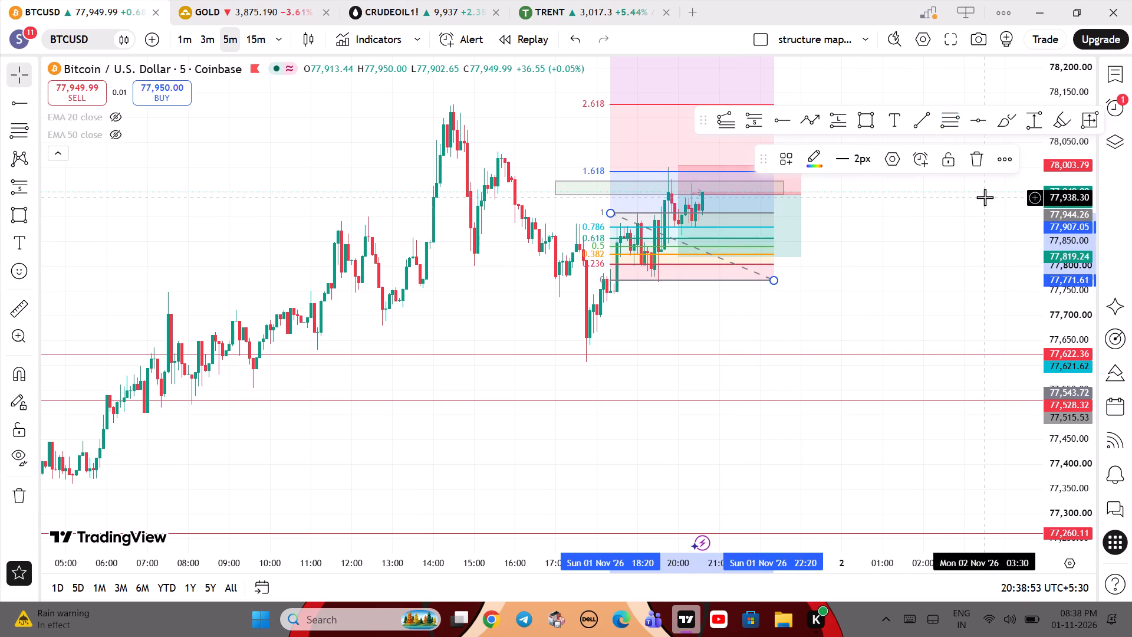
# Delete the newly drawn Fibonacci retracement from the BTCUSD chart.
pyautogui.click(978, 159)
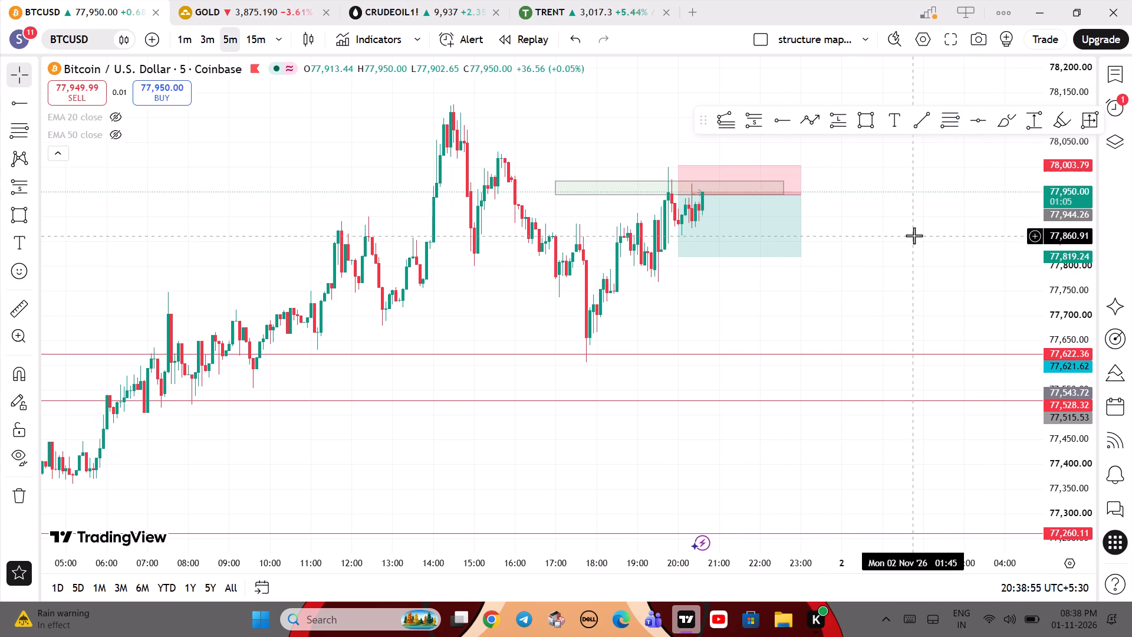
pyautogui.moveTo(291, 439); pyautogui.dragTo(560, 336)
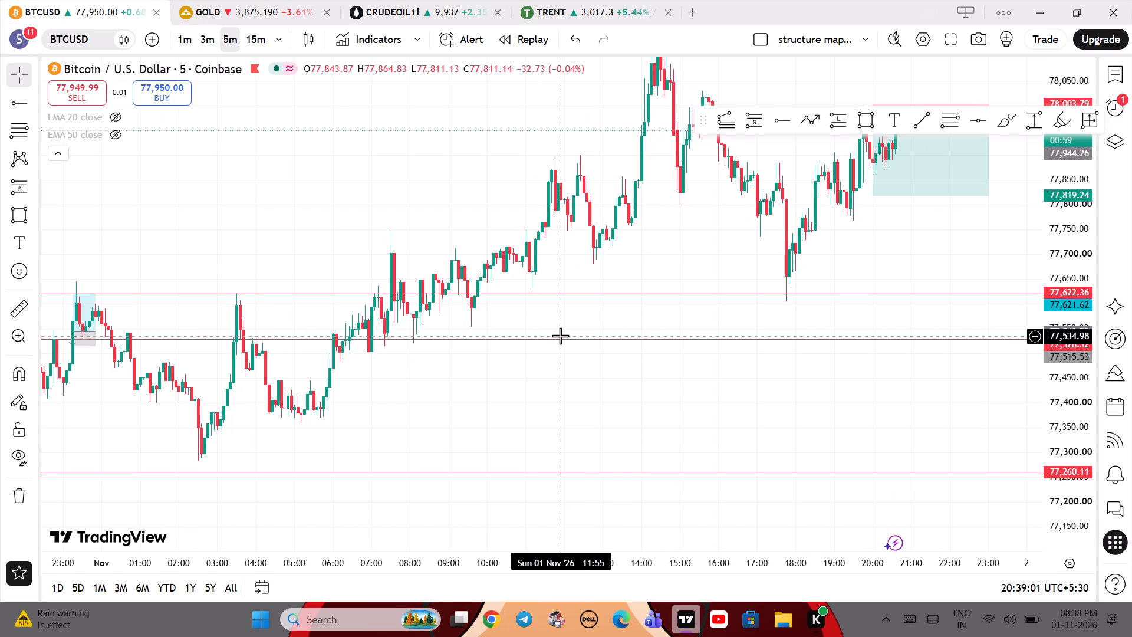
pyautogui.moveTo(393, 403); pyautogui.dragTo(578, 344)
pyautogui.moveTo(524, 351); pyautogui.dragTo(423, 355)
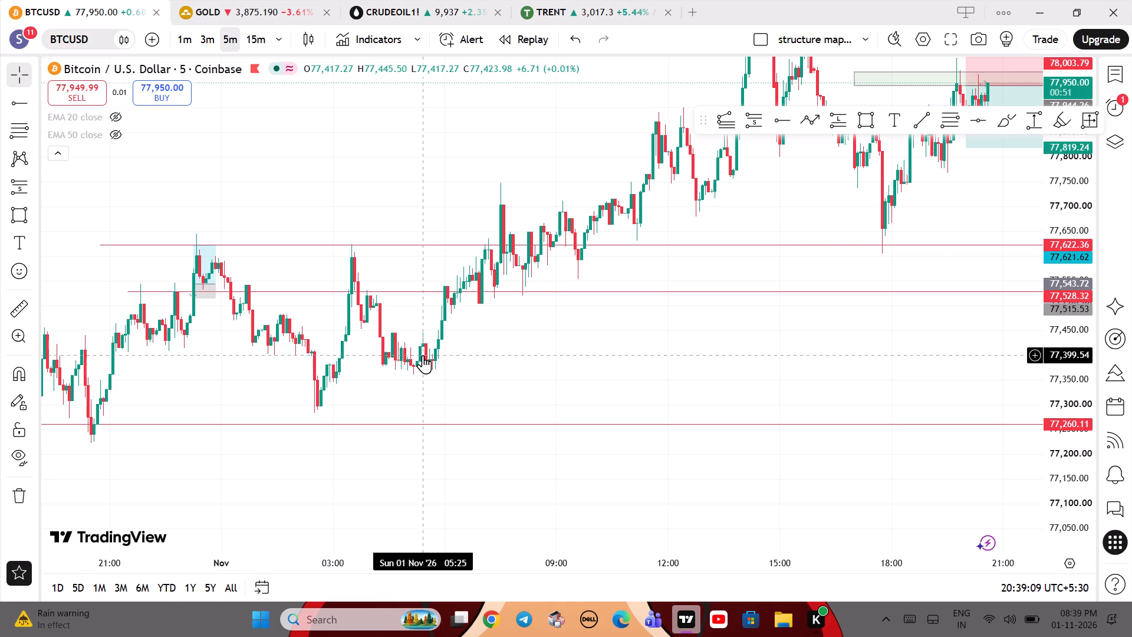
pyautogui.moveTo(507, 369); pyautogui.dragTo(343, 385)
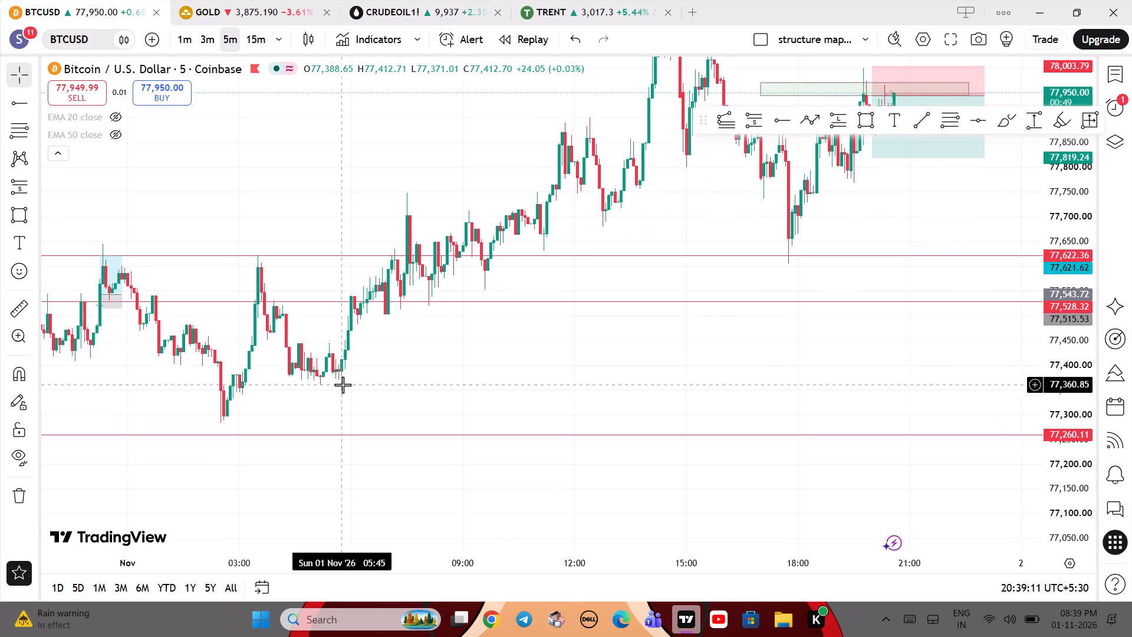
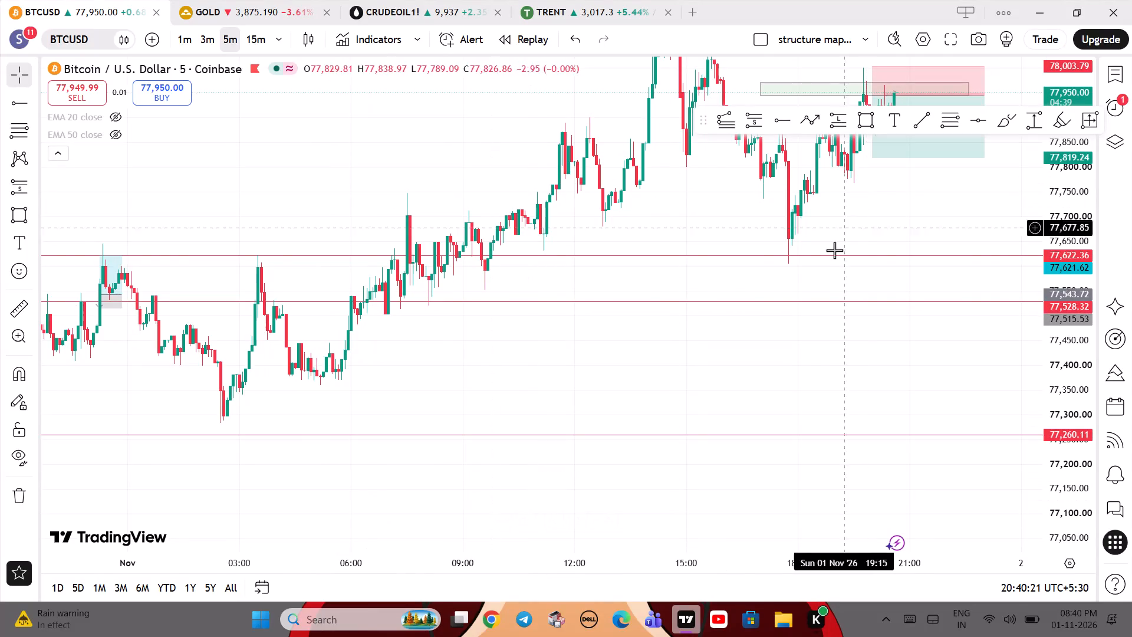
# Delete the old long position drawing near 77,544 around 23:50 on 31 Oct from the BTCUSD chart.
pyautogui.moveTo(645, 337); pyautogui.dragTo(755, 392)
pyautogui.moveTo(1067, 201); pyautogui.dragTo(1057, 319)
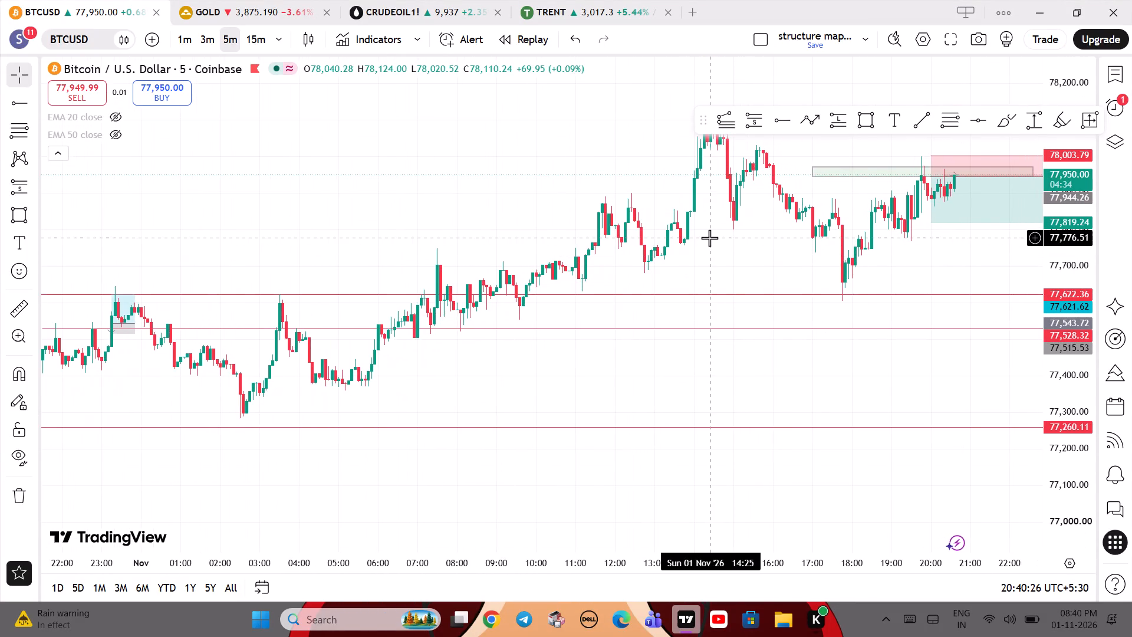
pyautogui.moveTo(709, 238); pyautogui.dragTo(785, 246)
pyautogui.moveTo(718, 253); pyautogui.dragTo(707, 193)
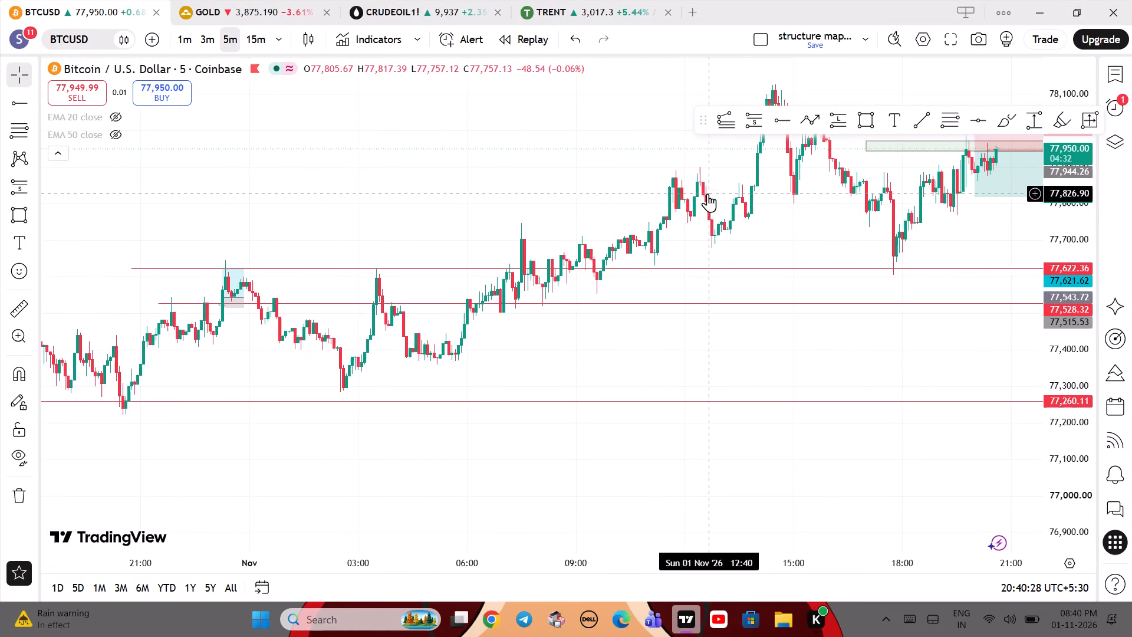
pyautogui.moveTo(621, 331); pyautogui.dragTo(869, 384)
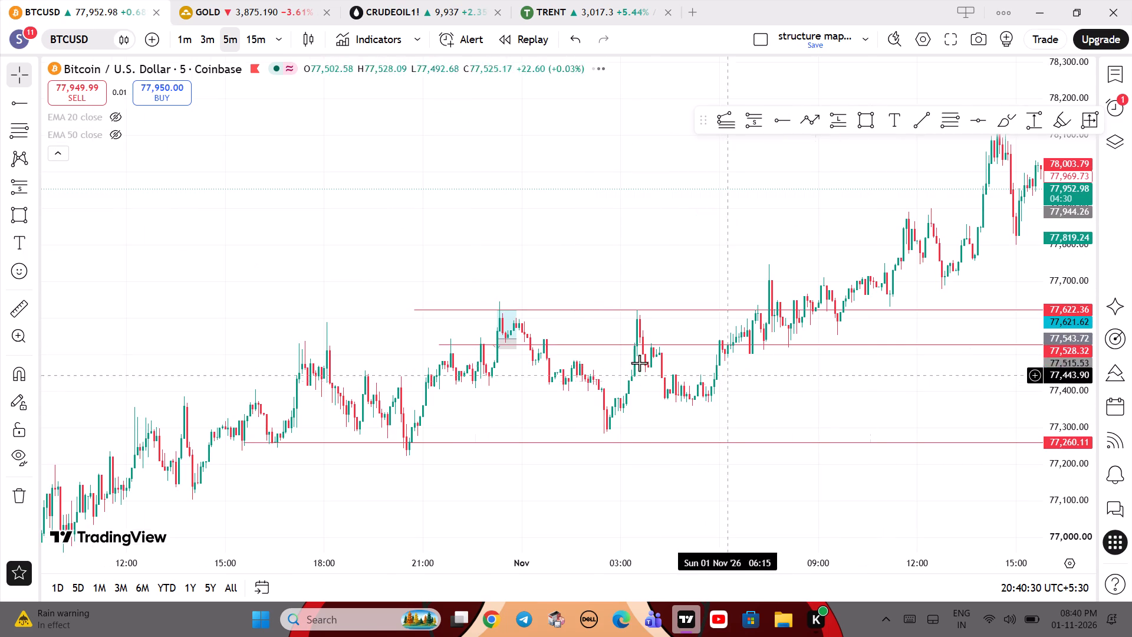
pyautogui.click(506, 329)
pyautogui.click(1001, 160)
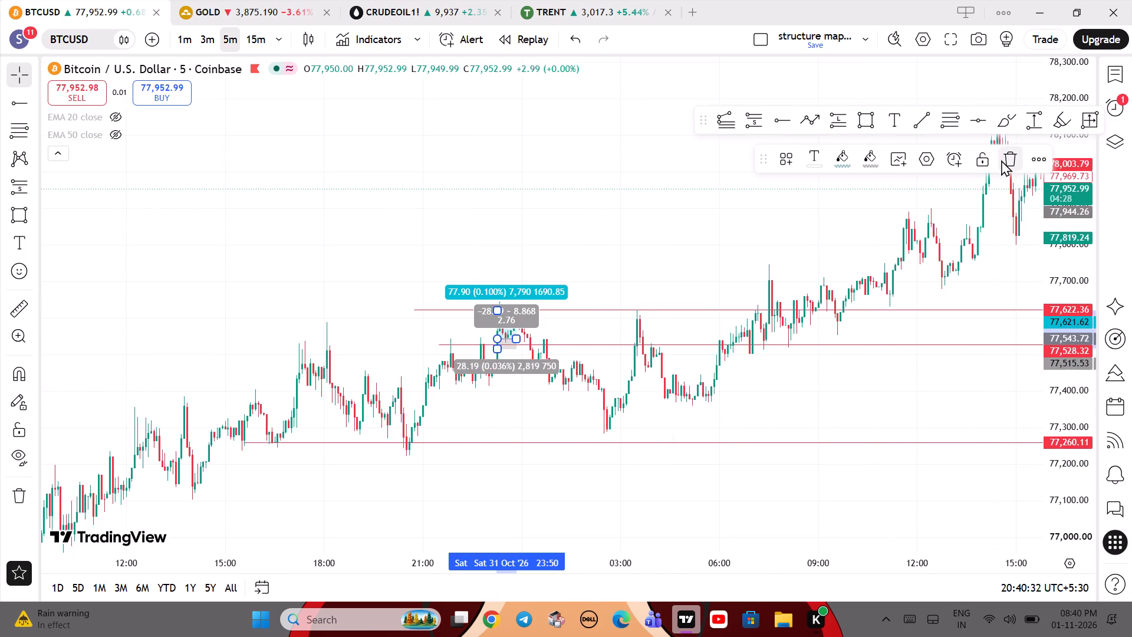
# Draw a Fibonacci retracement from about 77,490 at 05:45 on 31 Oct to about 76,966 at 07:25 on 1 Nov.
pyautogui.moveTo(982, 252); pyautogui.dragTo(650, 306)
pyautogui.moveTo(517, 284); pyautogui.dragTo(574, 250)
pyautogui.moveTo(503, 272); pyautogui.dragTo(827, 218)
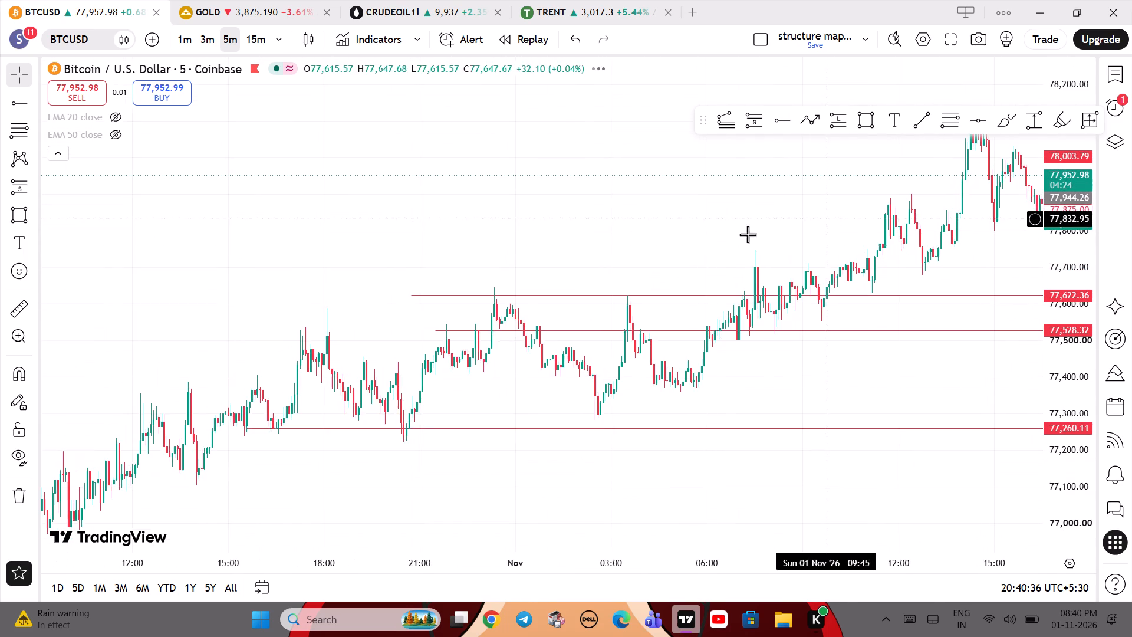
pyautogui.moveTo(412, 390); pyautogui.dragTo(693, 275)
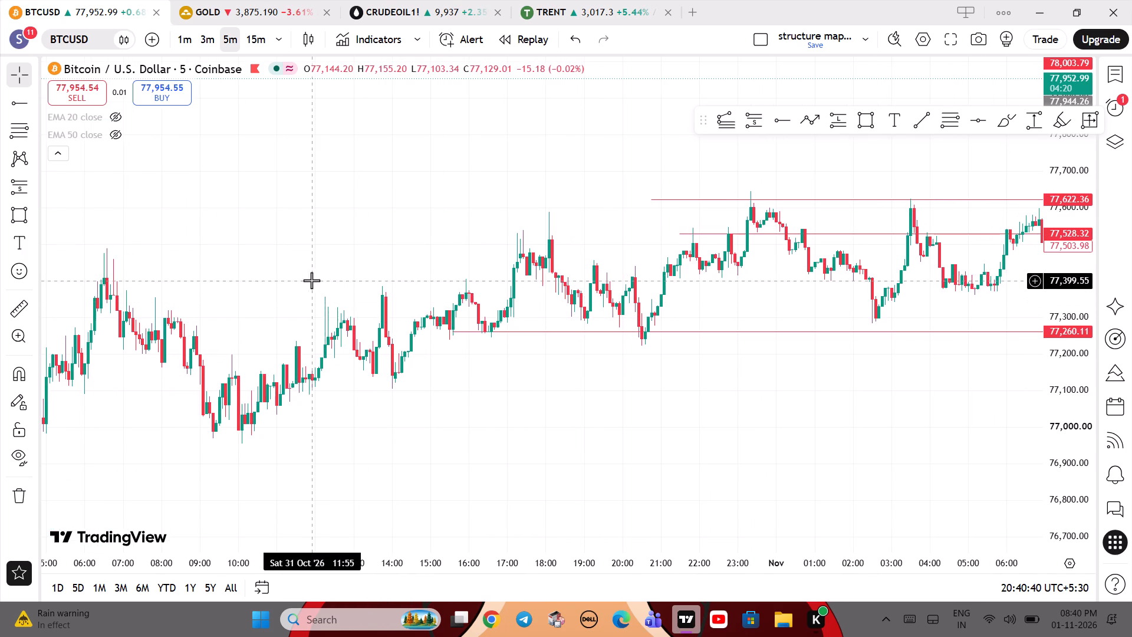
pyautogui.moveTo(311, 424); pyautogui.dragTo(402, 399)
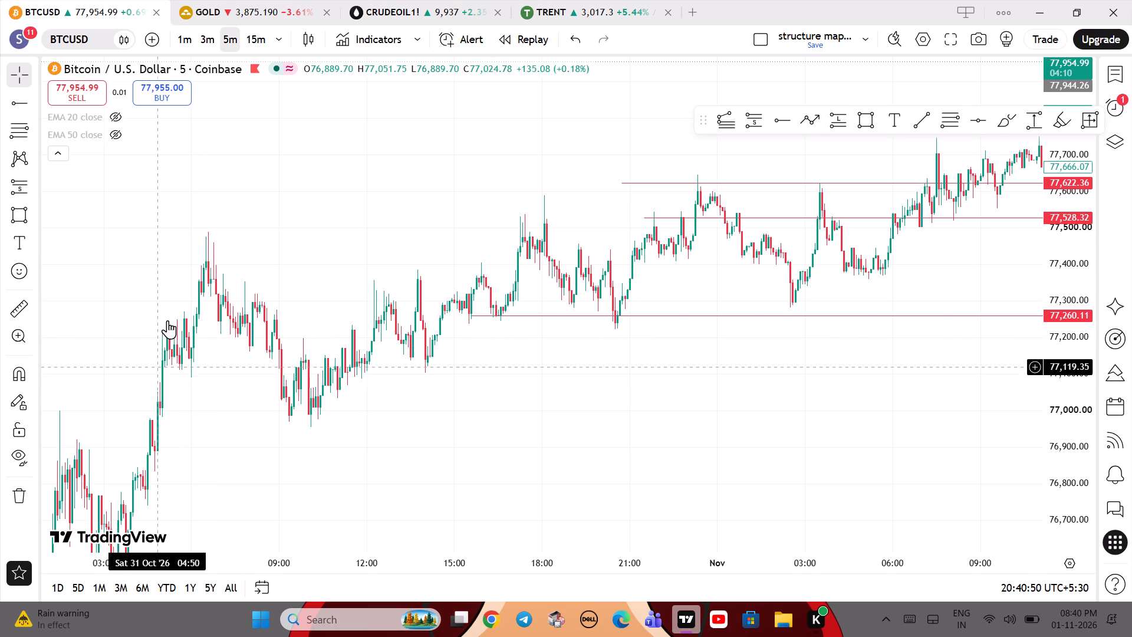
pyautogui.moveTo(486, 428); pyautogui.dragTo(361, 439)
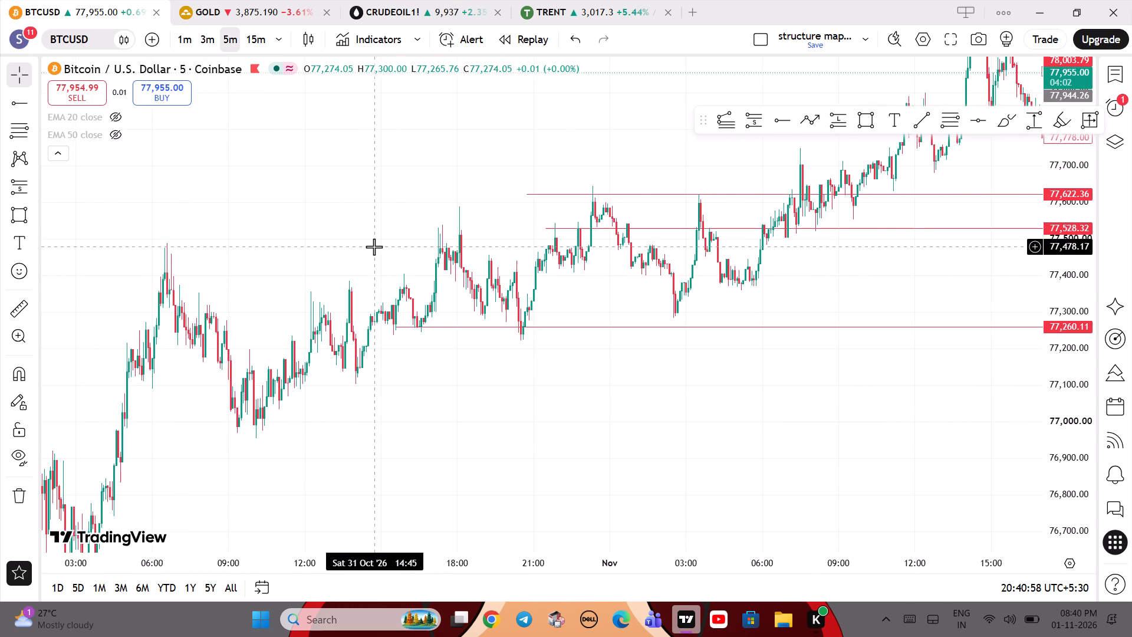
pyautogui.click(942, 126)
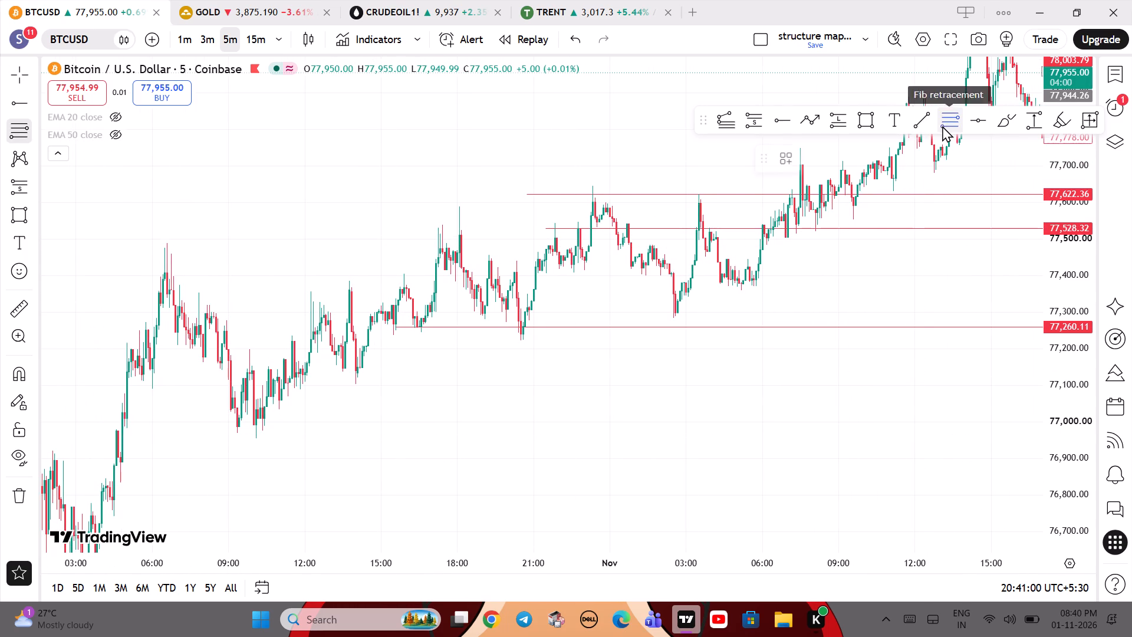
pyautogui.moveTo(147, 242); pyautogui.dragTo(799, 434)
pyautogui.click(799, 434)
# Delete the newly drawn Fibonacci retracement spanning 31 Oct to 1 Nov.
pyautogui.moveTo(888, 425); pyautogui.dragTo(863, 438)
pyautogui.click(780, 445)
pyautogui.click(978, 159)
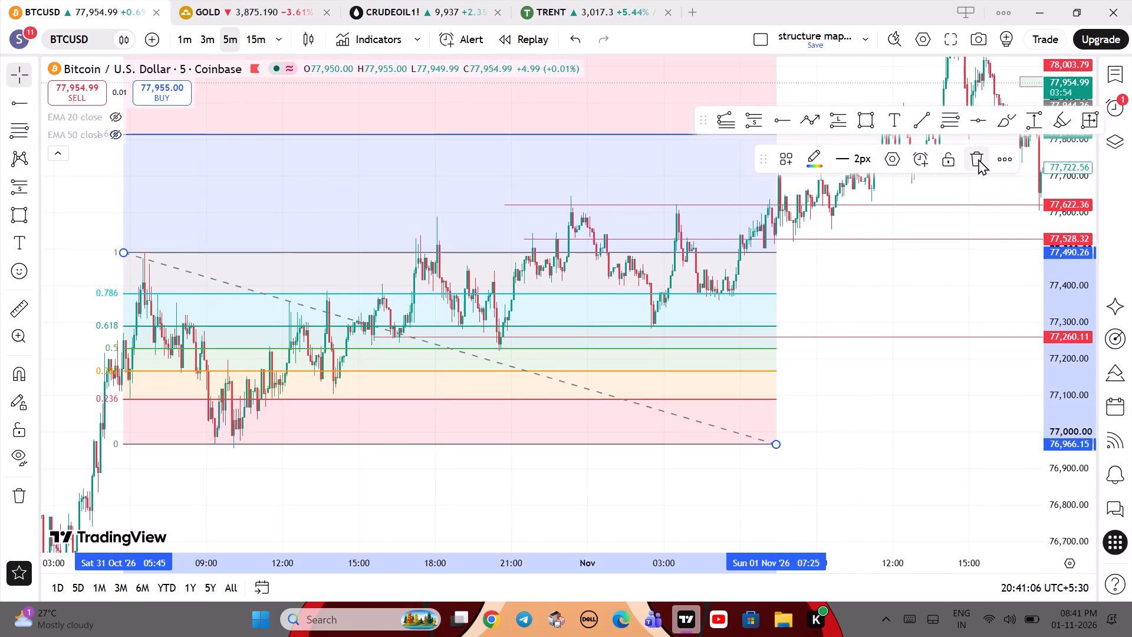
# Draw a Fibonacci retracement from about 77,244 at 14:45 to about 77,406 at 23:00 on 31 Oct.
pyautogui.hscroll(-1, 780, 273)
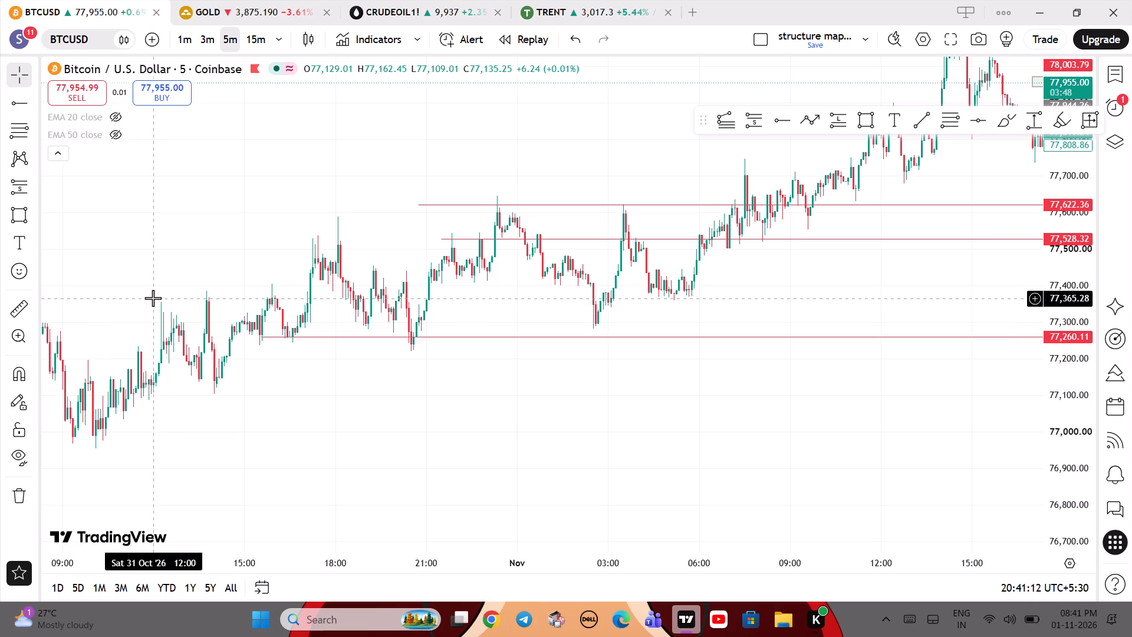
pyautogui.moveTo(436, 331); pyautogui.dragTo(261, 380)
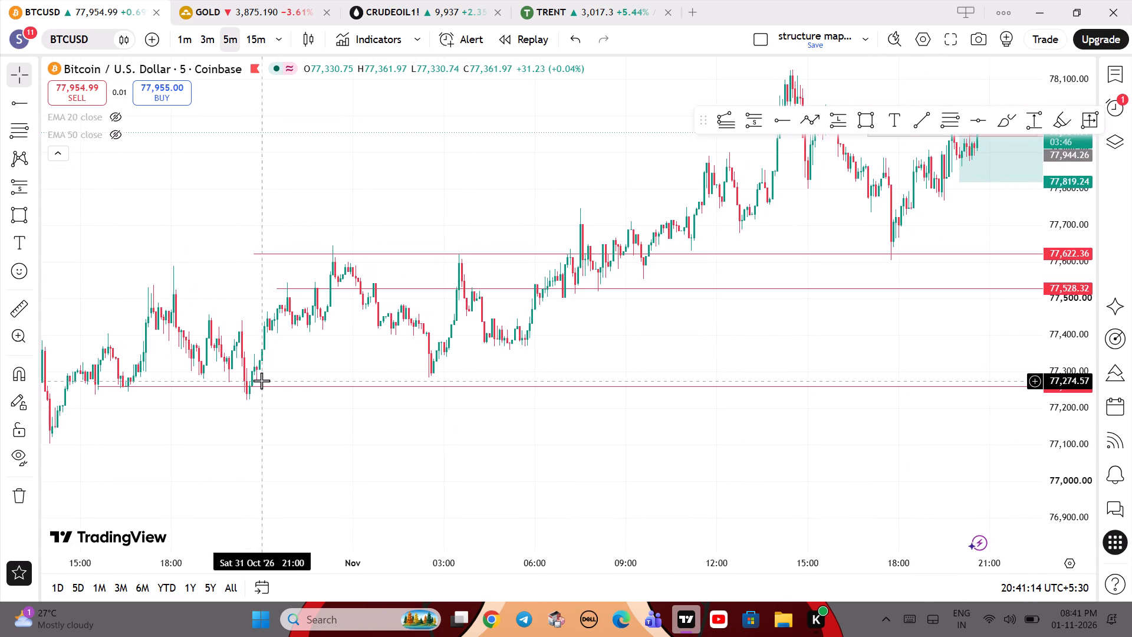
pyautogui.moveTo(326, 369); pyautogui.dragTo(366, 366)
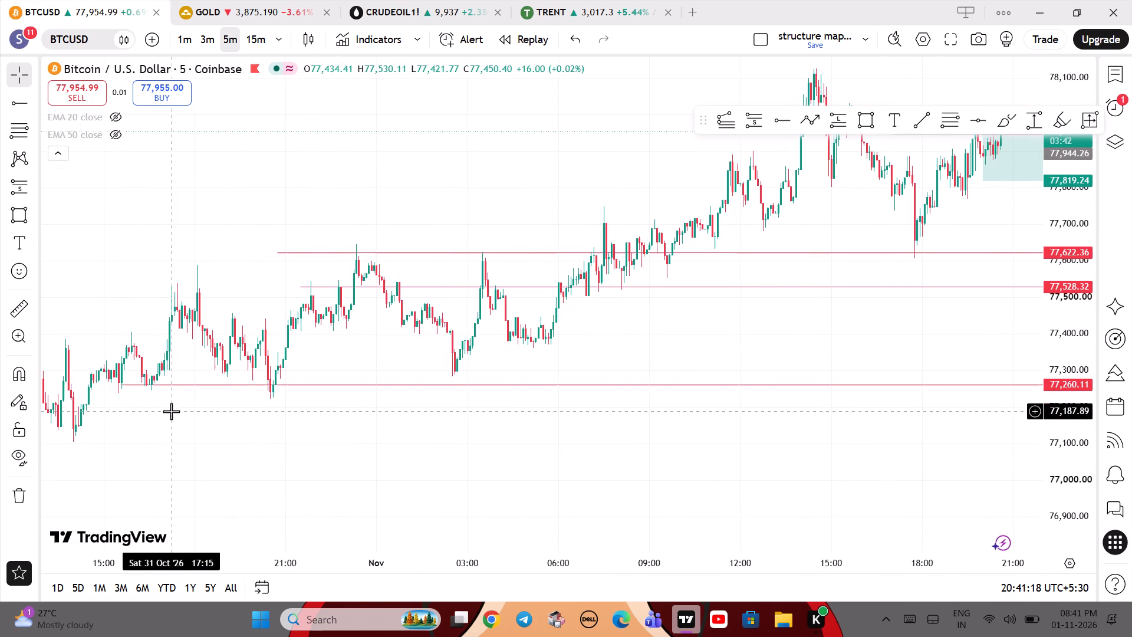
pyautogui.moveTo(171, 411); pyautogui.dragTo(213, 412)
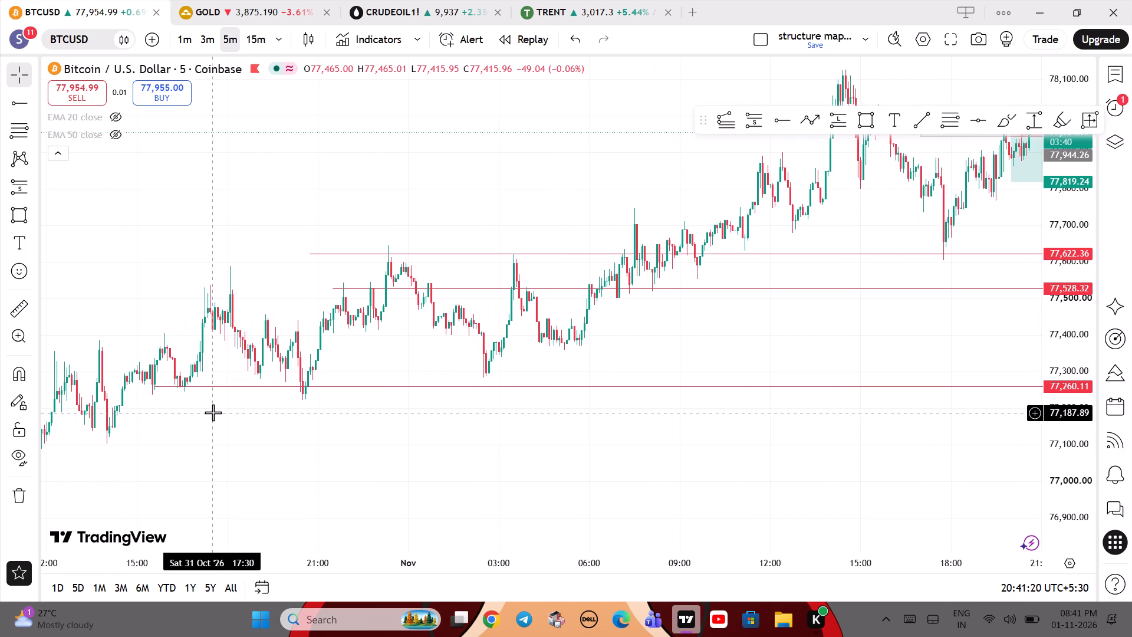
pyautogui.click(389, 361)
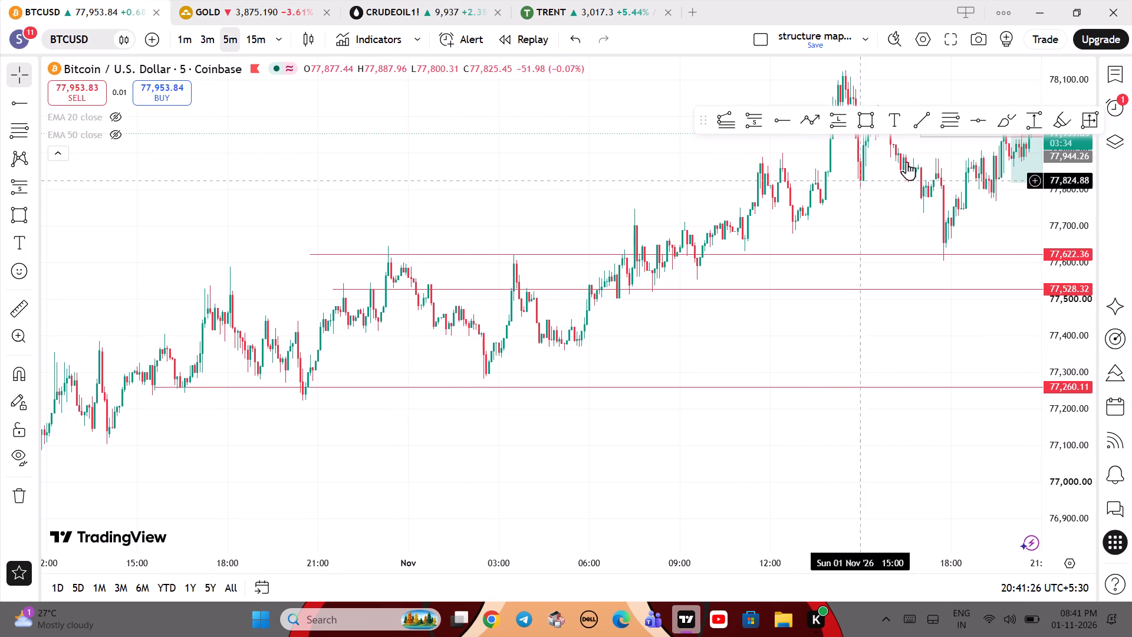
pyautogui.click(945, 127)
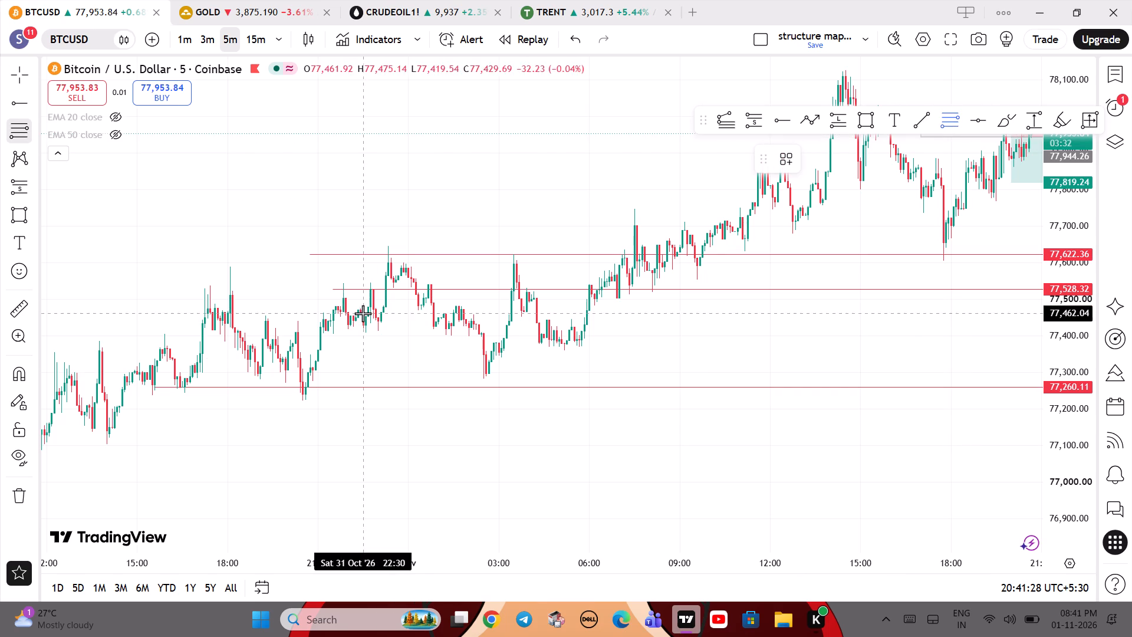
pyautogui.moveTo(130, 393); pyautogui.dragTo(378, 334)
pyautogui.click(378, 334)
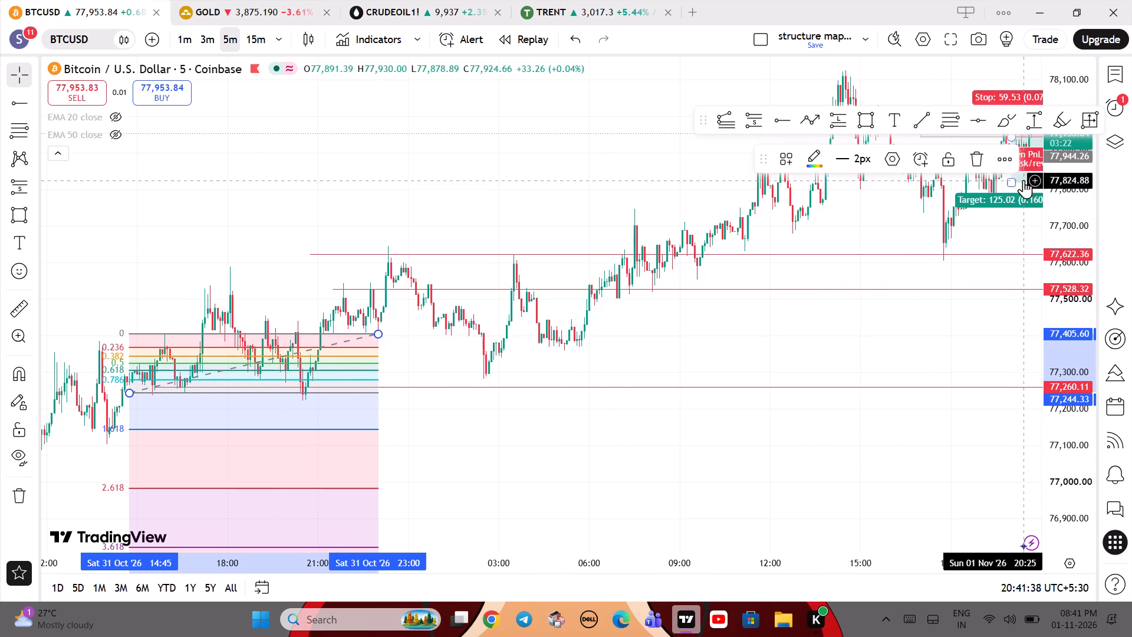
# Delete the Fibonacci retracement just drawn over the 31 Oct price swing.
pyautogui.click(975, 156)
# Move the 77,622.36 horizontal ray to 77,609.19.
pyautogui.moveTo(596, 307); pyautogui.dragTo(518, 329)
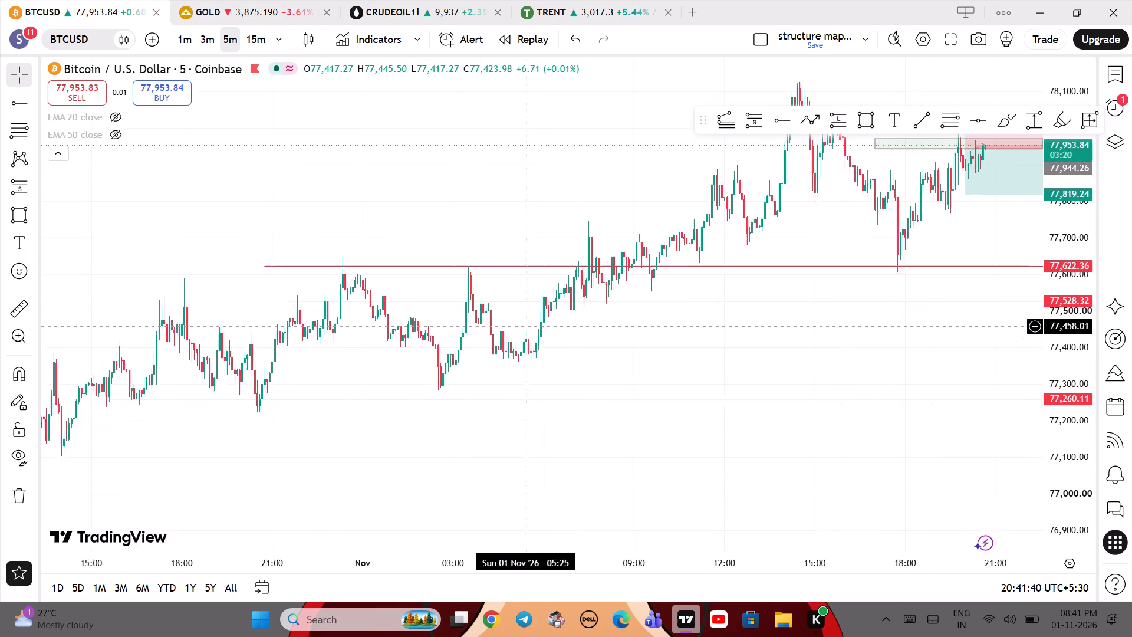
pyautogui.moveTo(518, 329); pyautogui.dragTo(518, 329)
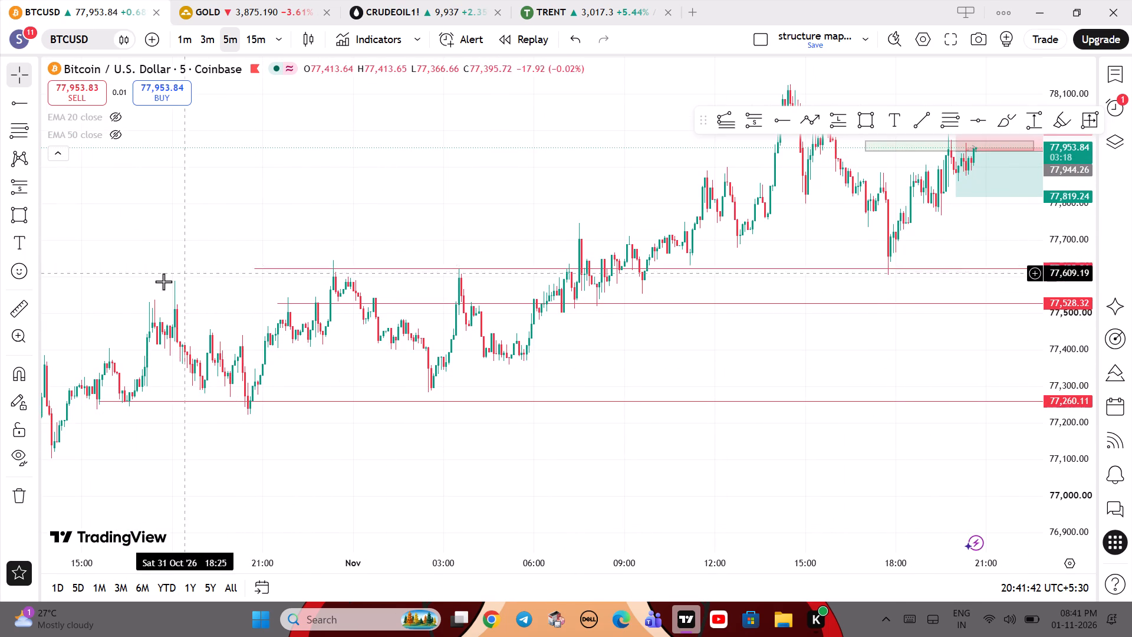
pyautogui.moveTo(252, 268); pyautogui.dragTo(261, 273)
# Move the 77,528.32 horizontal ray to 77,228.21 and the 77,260.11 ray to 77,544.69.
pyautogui.moveTo(279, 306); pyautogui.dragTo(207, 404)
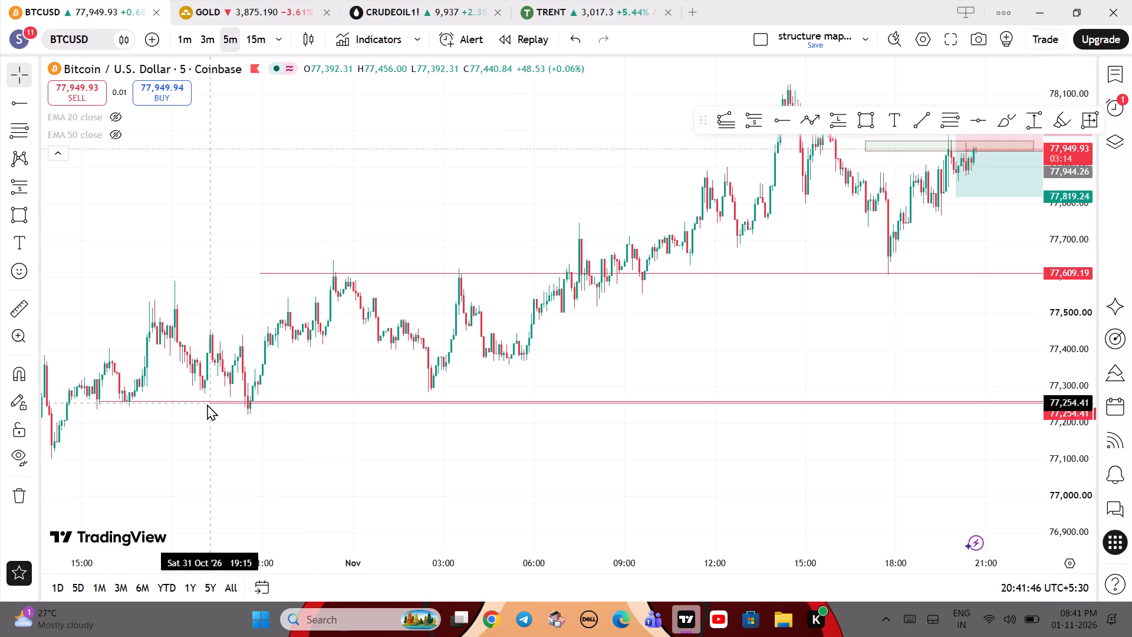
pyautogui.moveTo(207, 404); pyautogui.dragTo(185, 412)
pyautogui.moveTo(100, 404); pyautogui.dragTo(316, 340)
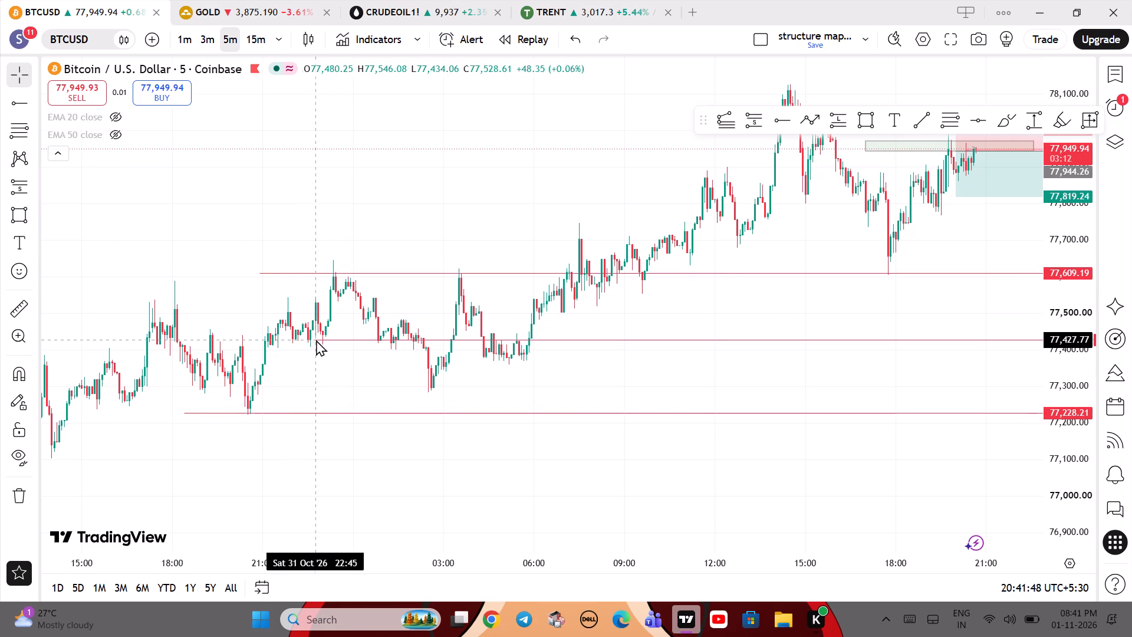
pyautogui.moveTo(316, 340); pyautogui.dragTo(312, 297)
# Add a horizontal ray at 77,292.71 starting from the low around 19:25 on 31 Oct.
pyautogui.moveTo(492, 333); pyautogui.dragTo(392, 349)
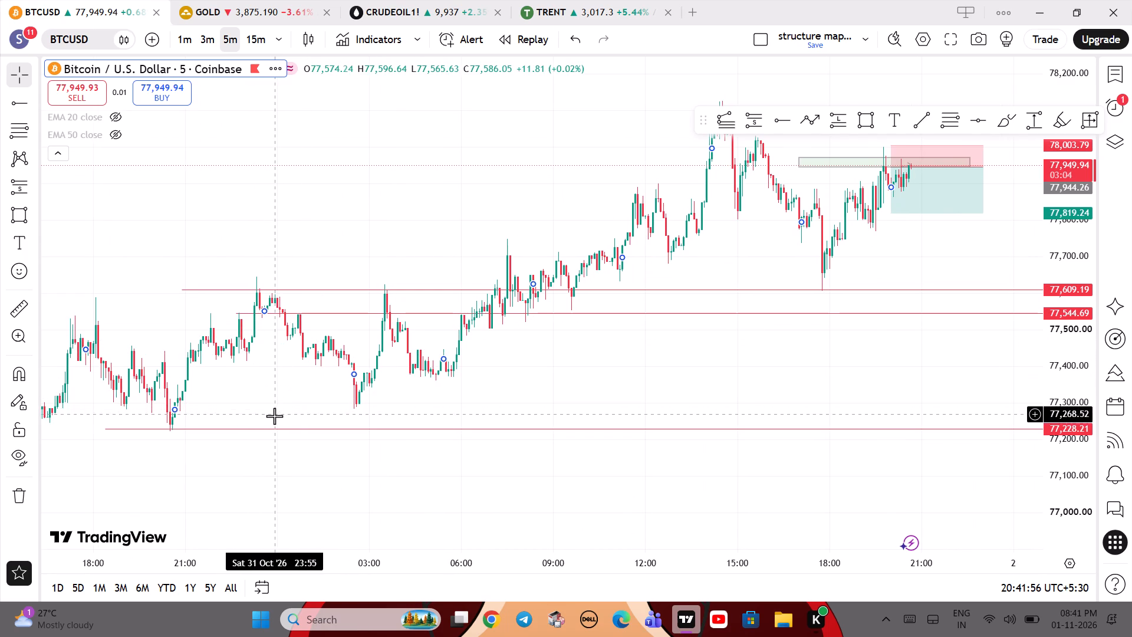
pyautogui.moveTo(426, 397); pyautogui.dragTo(419, 400)
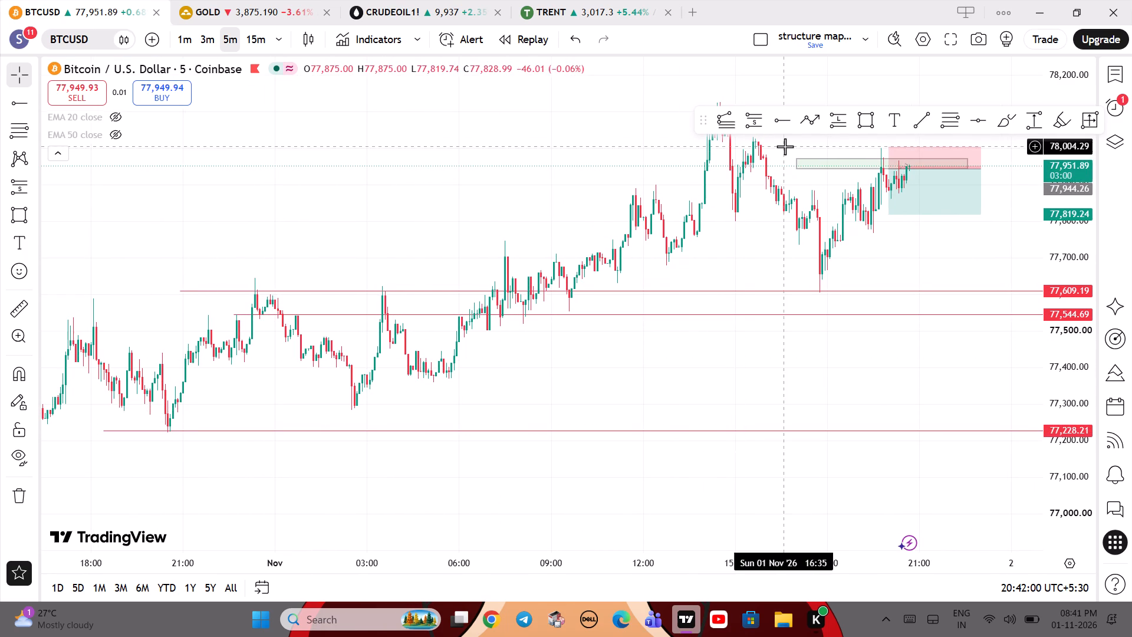
pyautogui.click(781, 120)
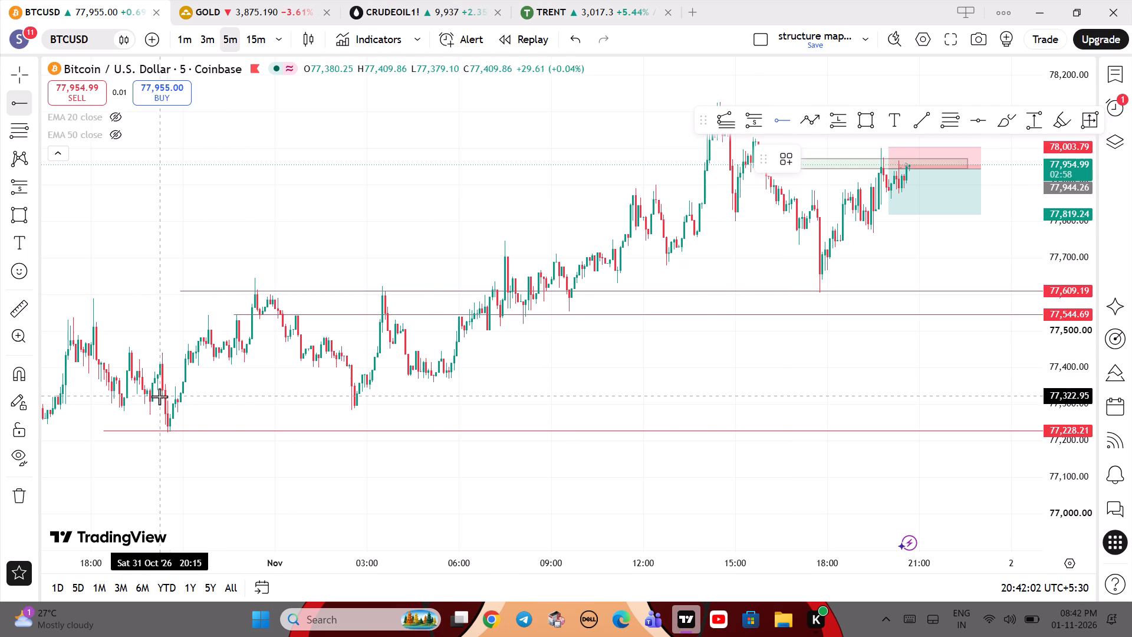
pyautogui.click(134, 406)
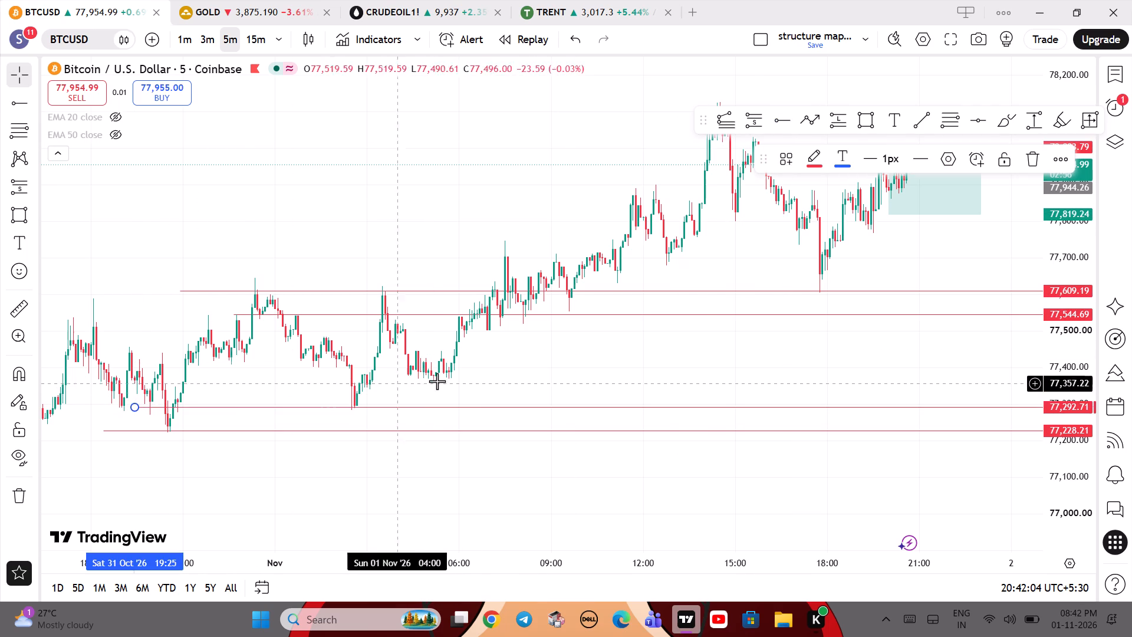
pyautogui.click(442, 381)
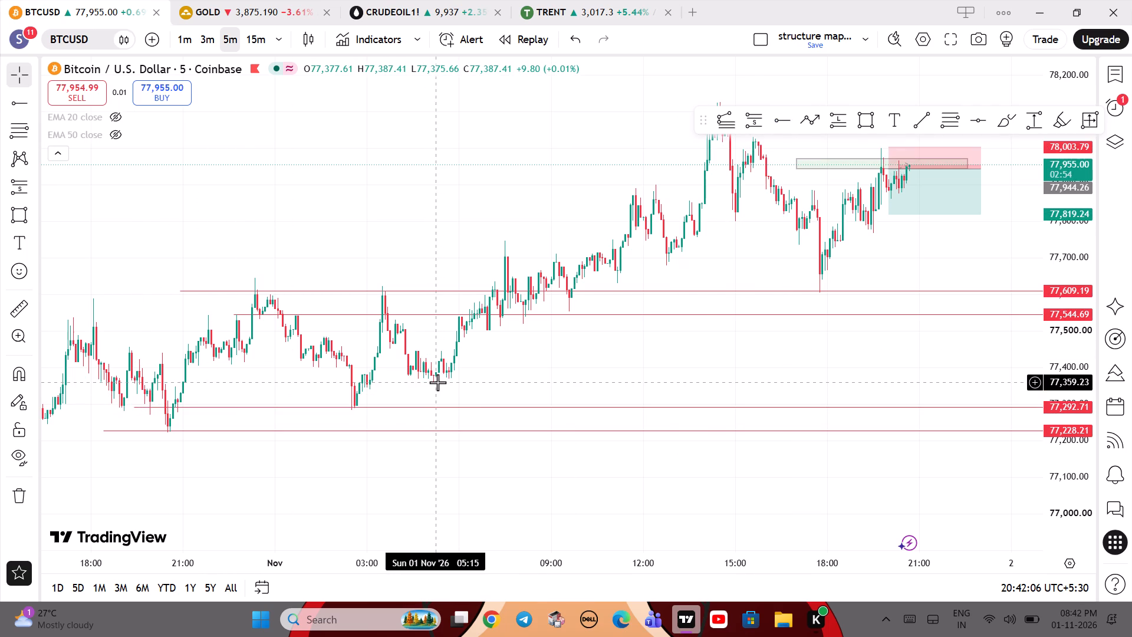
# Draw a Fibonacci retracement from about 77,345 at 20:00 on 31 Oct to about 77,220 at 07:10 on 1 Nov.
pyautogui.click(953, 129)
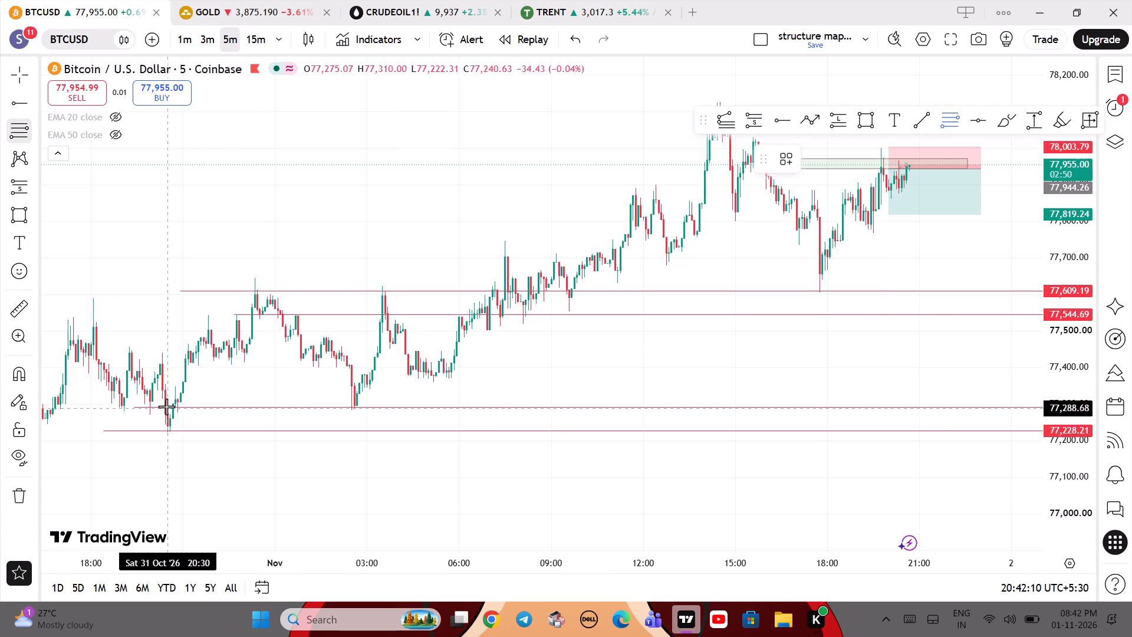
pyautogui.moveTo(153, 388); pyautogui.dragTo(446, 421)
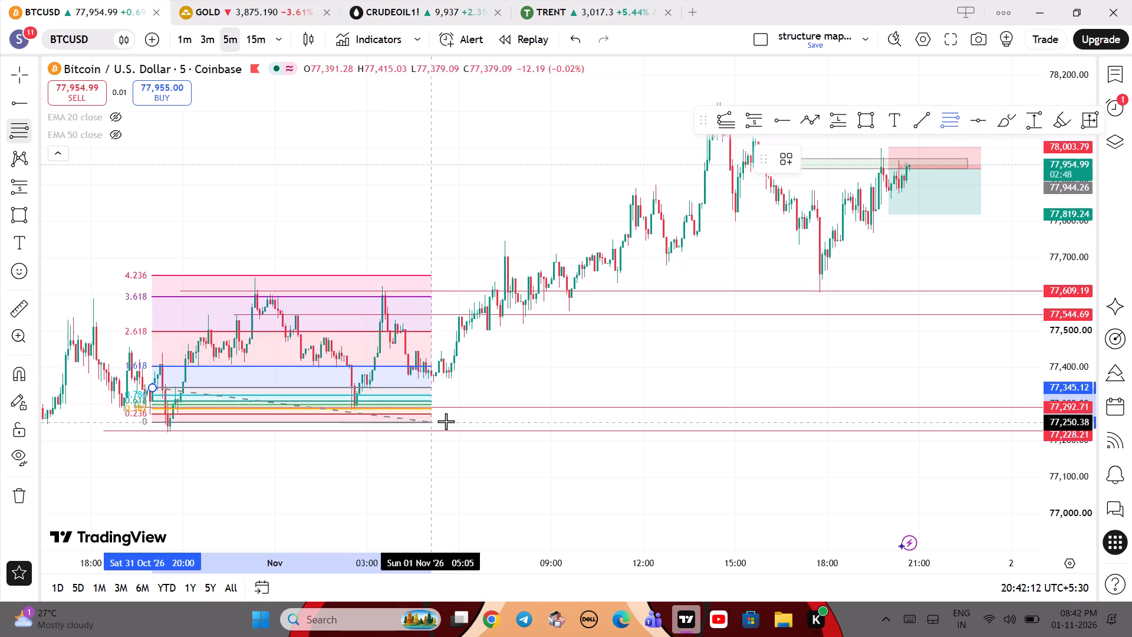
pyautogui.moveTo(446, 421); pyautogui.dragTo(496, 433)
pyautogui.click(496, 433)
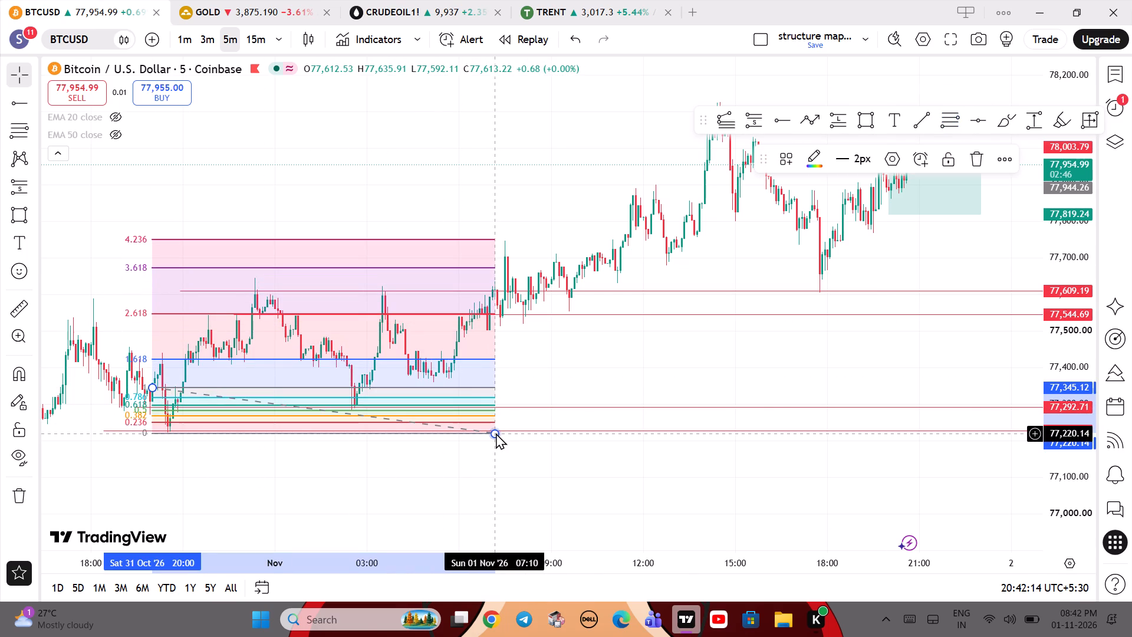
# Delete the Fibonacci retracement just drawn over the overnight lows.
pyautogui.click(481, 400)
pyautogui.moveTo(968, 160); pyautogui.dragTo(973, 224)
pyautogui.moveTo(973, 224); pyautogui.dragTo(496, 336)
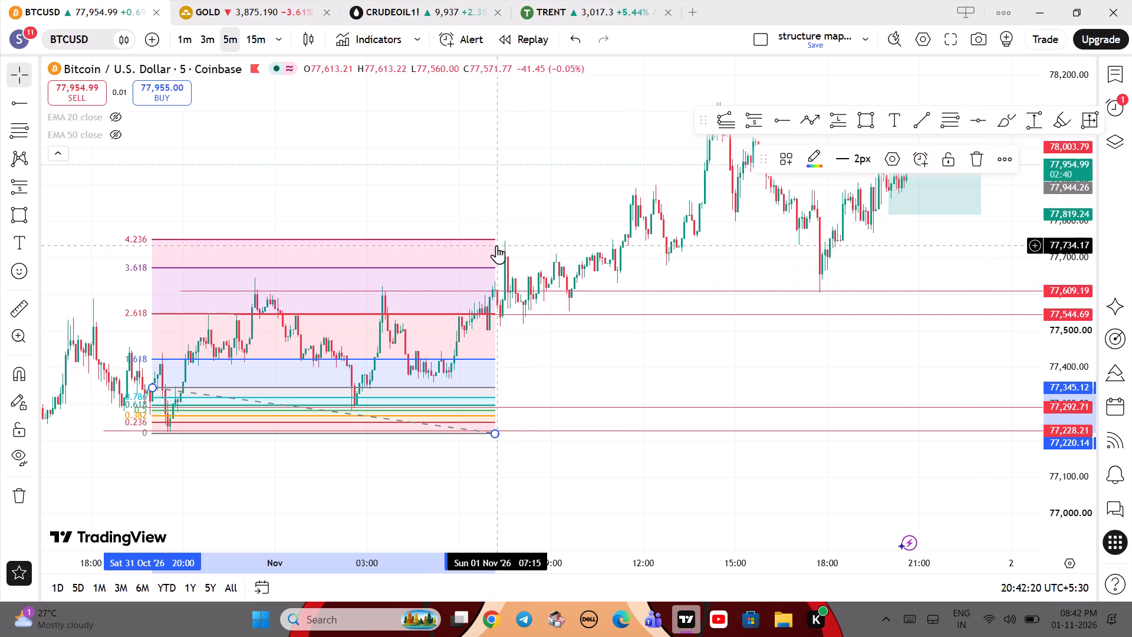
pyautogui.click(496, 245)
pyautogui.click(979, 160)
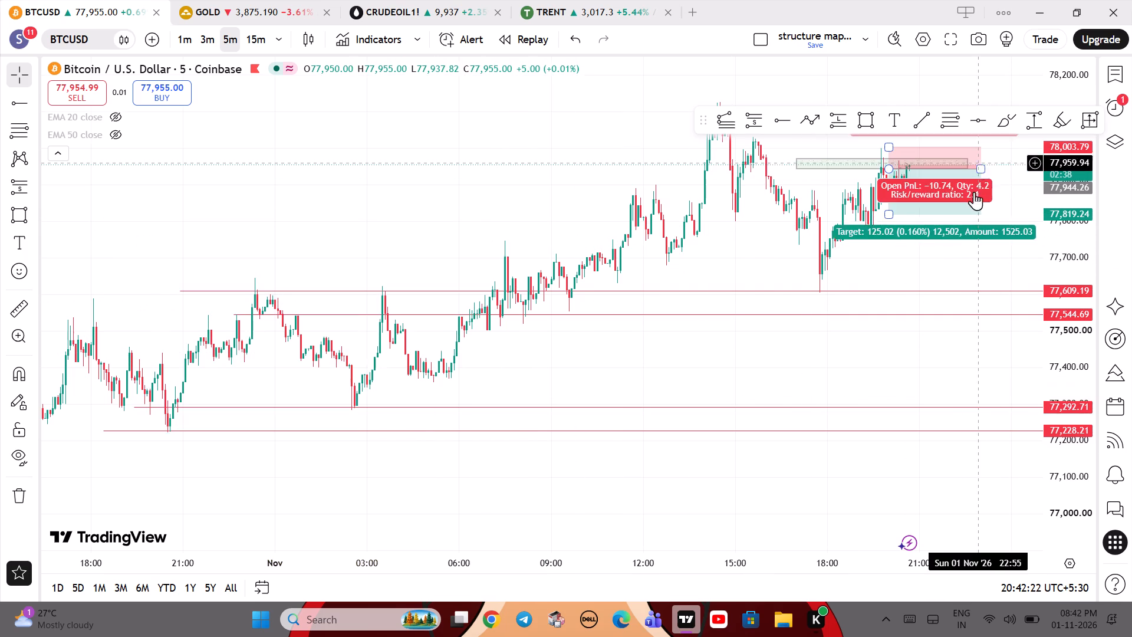
# Add a horizontal ray at 78,121.21 along the day's high, starting from 13:10 on 1 Nov.
pyautogui.moveTo(980, 268); pyautogui.dragTo(614, 369)
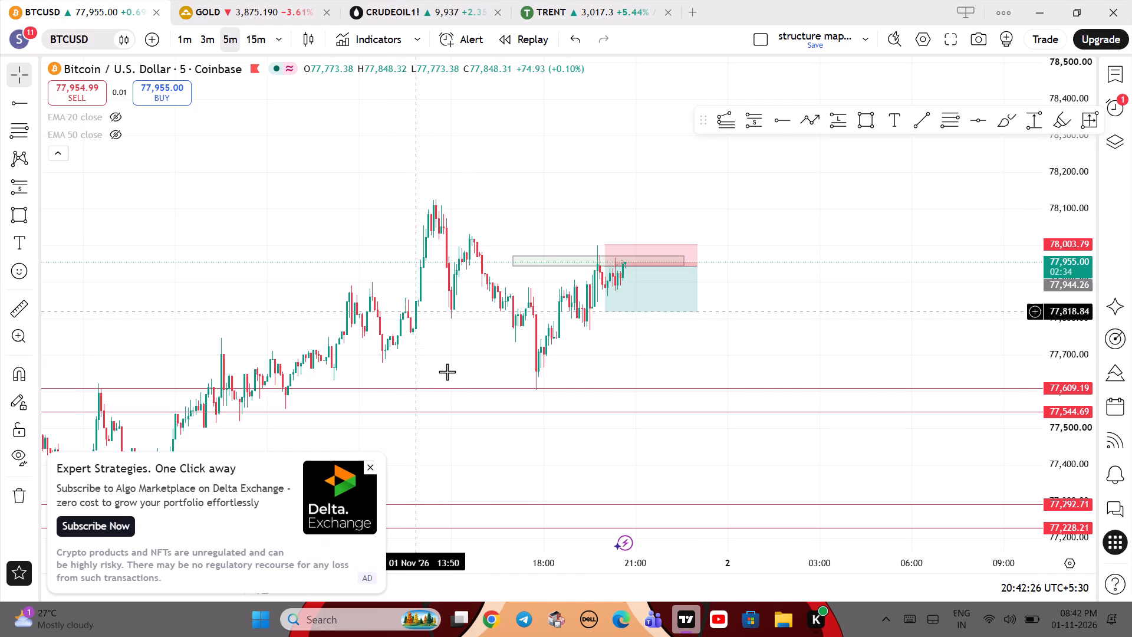
pyautogui.moveTo(745, 344); pyautogui.dragTo(584, 379)
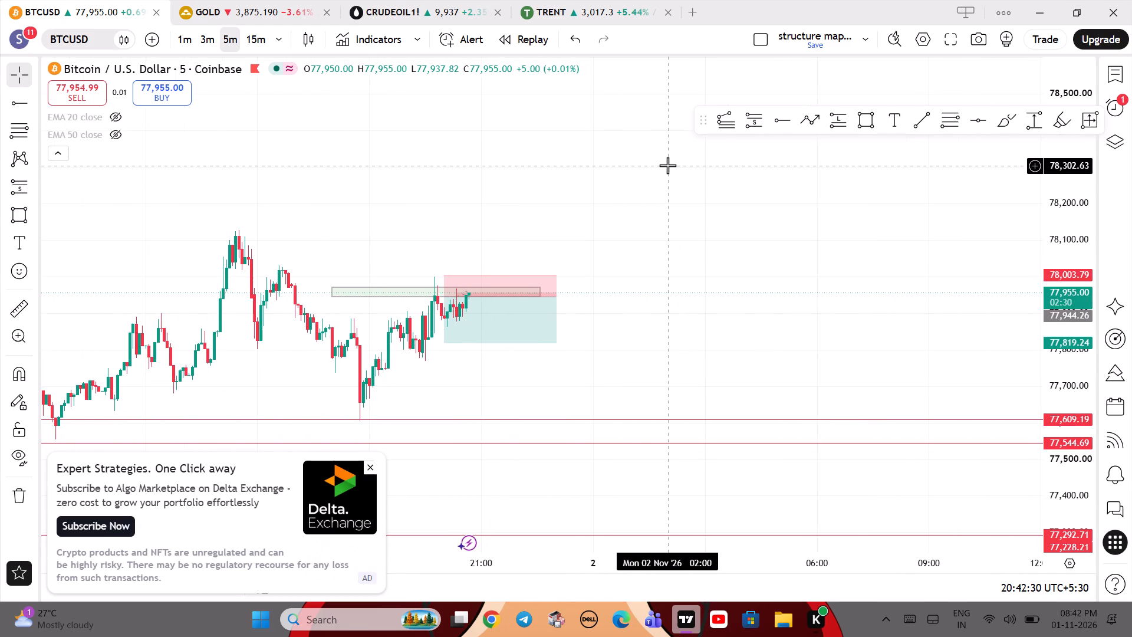
pyautogui.moveTo(667, 165); pyautogui.dragTo(736, 152)
pyautogui.click(373, 465)
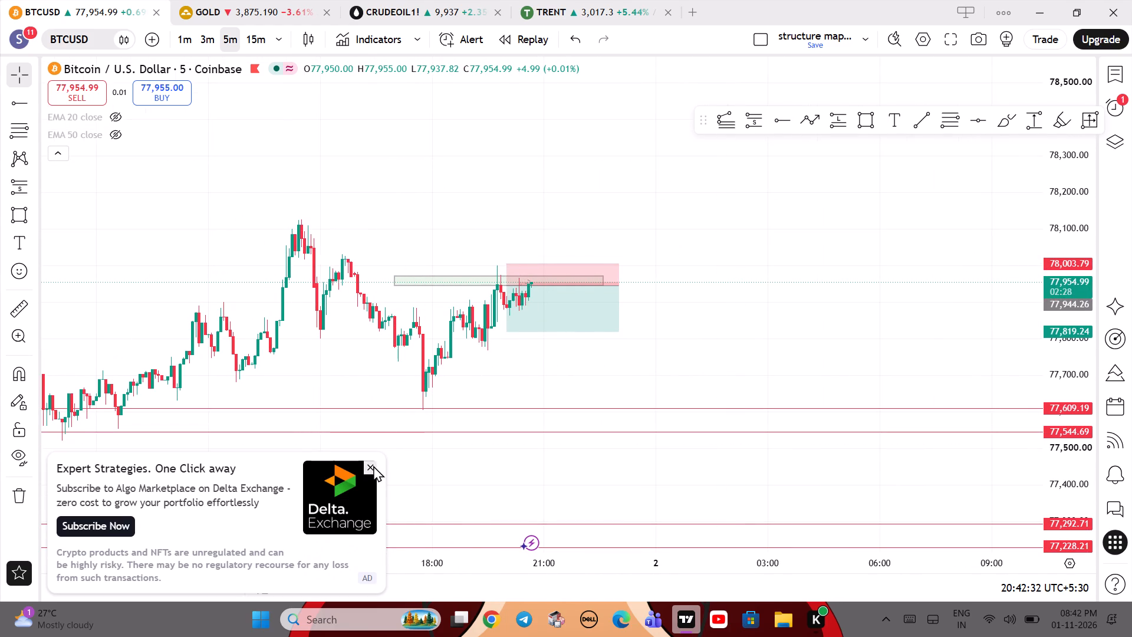
pyautogui.click(785, 127)
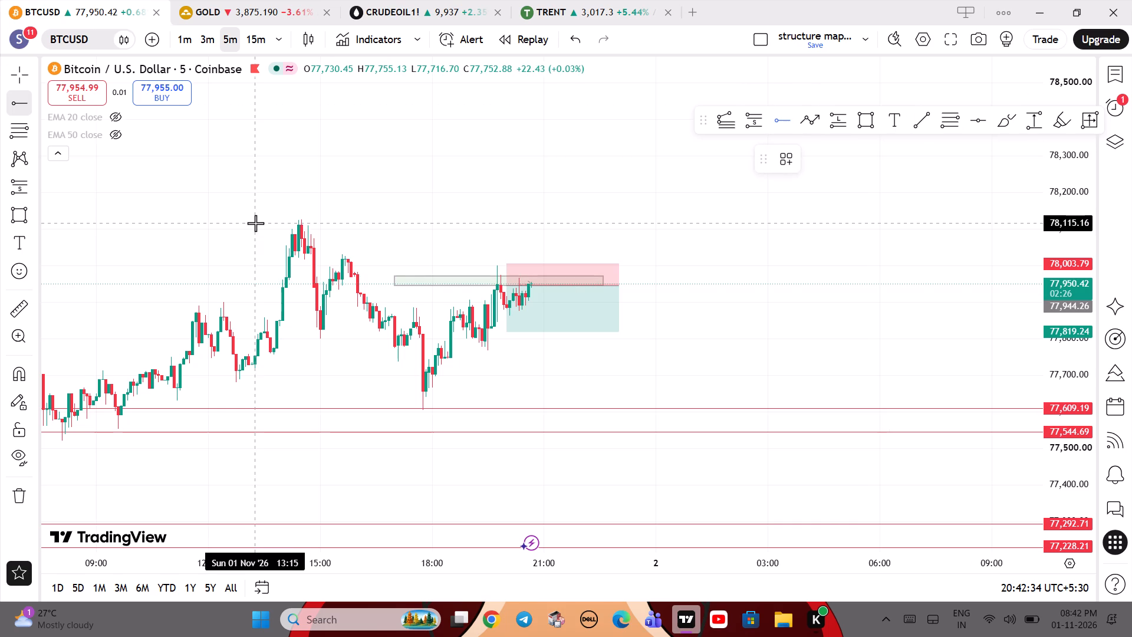
pyautogui.click(251, 221)
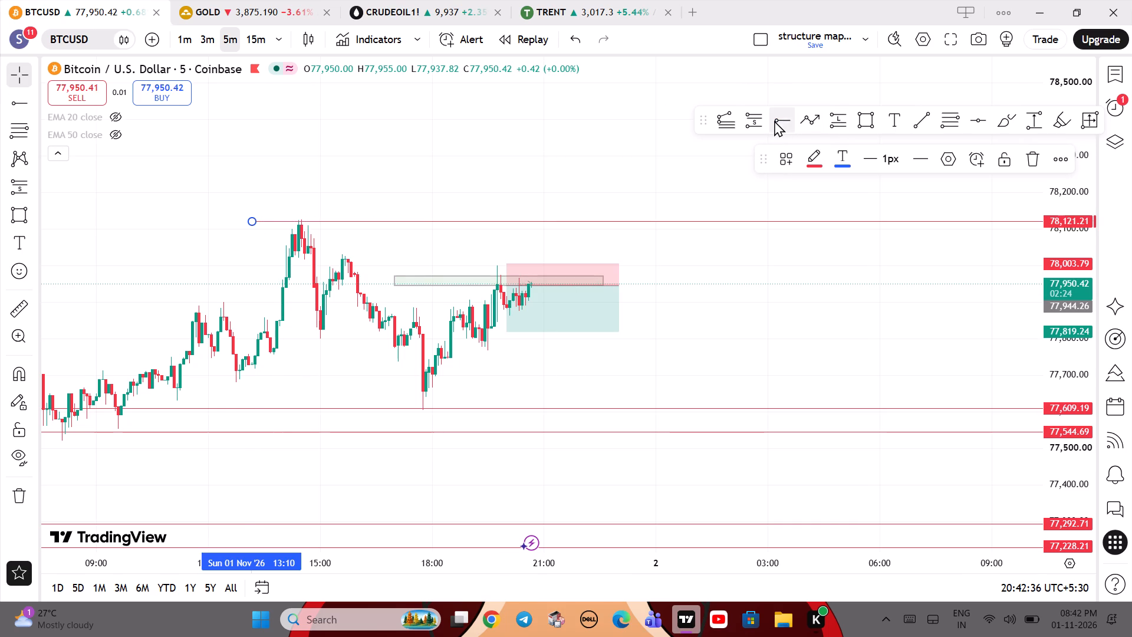
# Add horizontal rays at 77,643.46 from 15:45 and at 78,020.42 from 15:10 on 1 Nov.
pyautogui.click(774, 120)
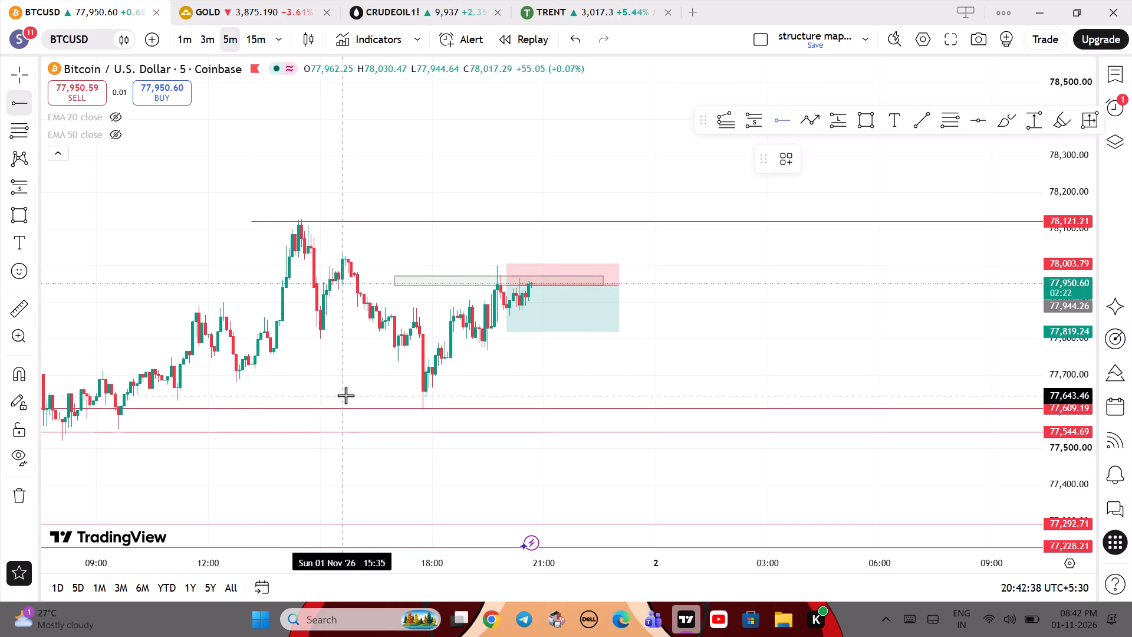
pyautogui.click(347, 395)
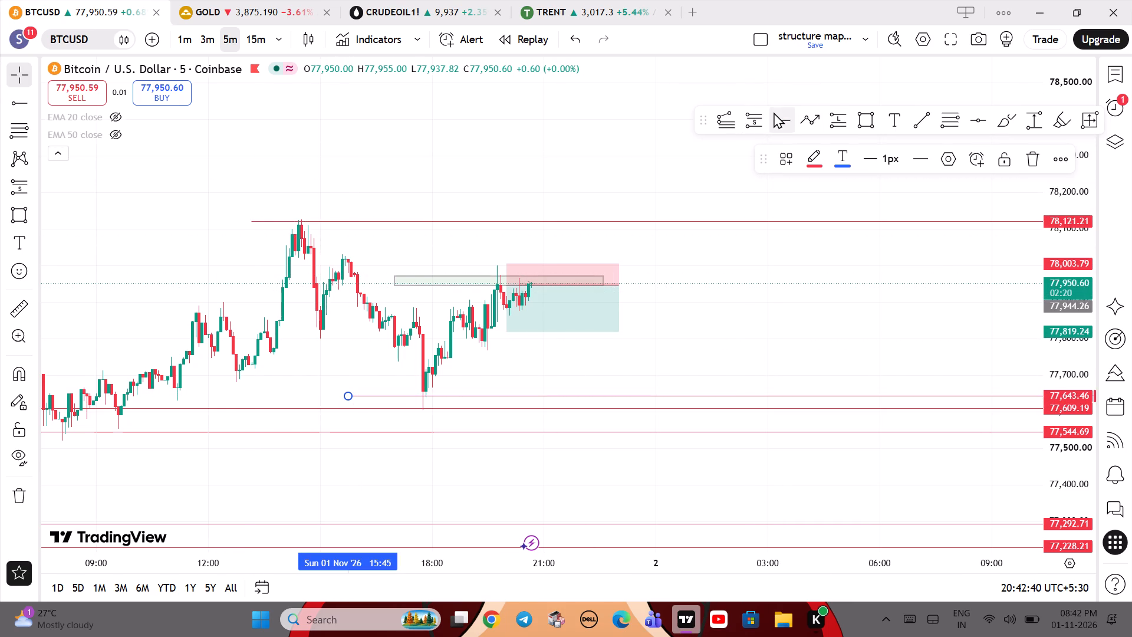
pyautogui.click(776, 114)
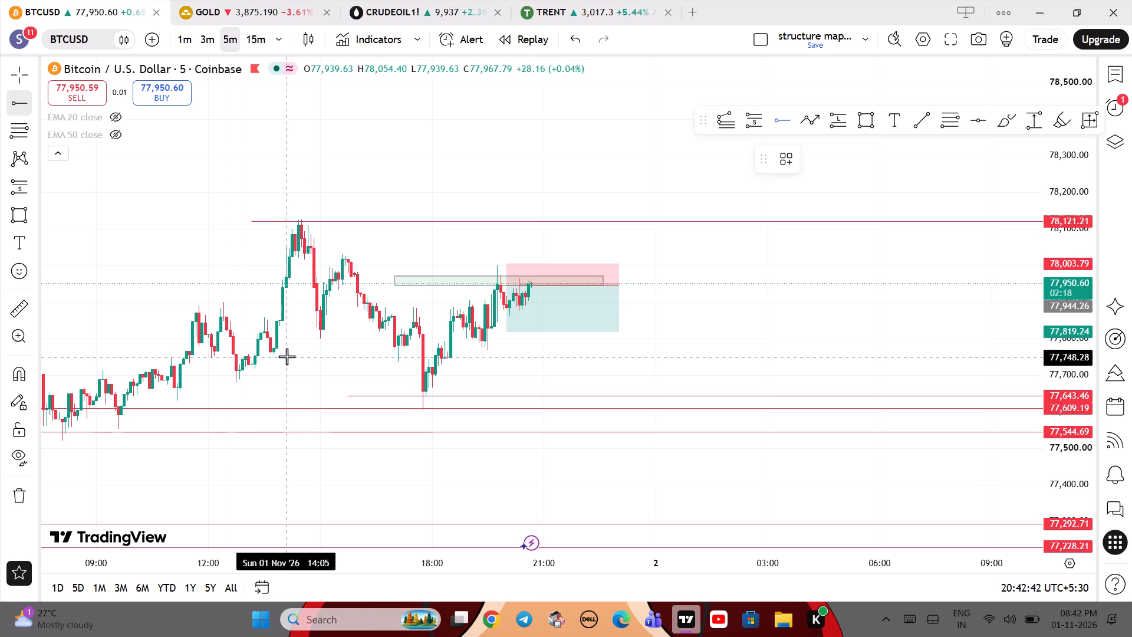
pyautogui.click(327, 258)
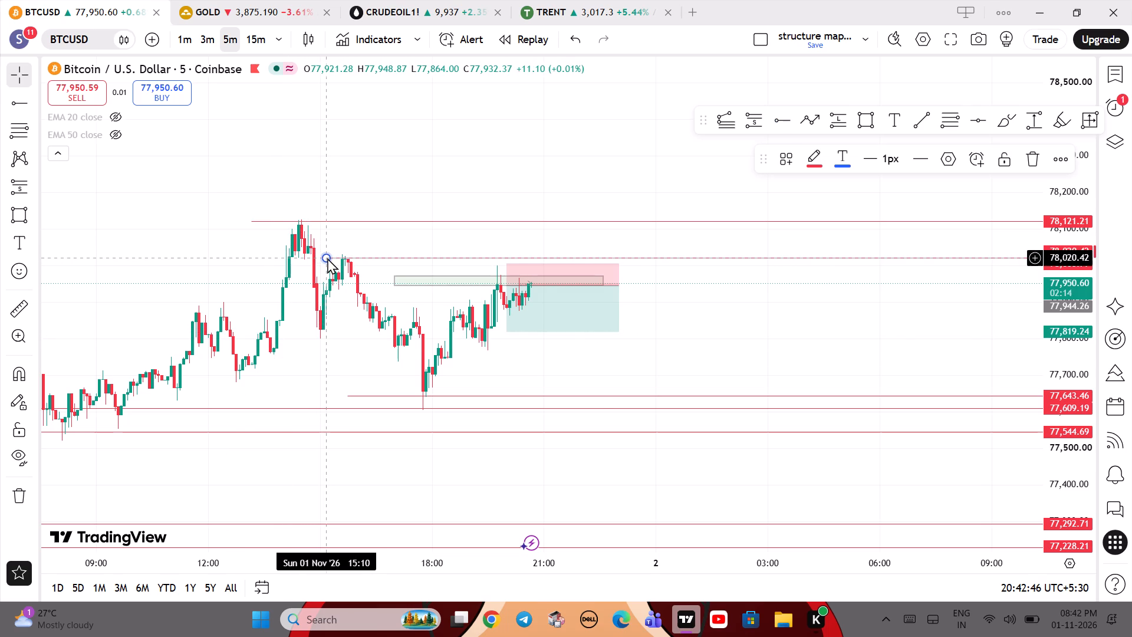
# Delete the short position drawing at the supply zone.
pyautogui.click(589, 318)
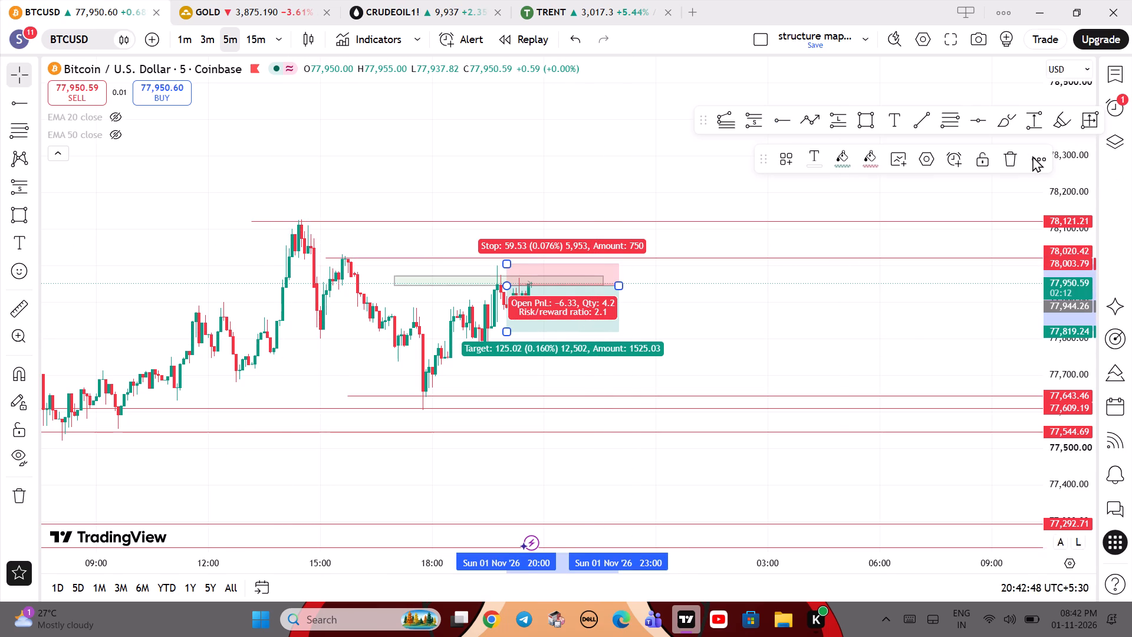
pyautogui.click(1013, 156)
# Draw a Fibonacci retracement from about 77,998 at 19:25 to about 77,870 at 22:50 on 1 Nov.
pyautogui.click(954, 120)
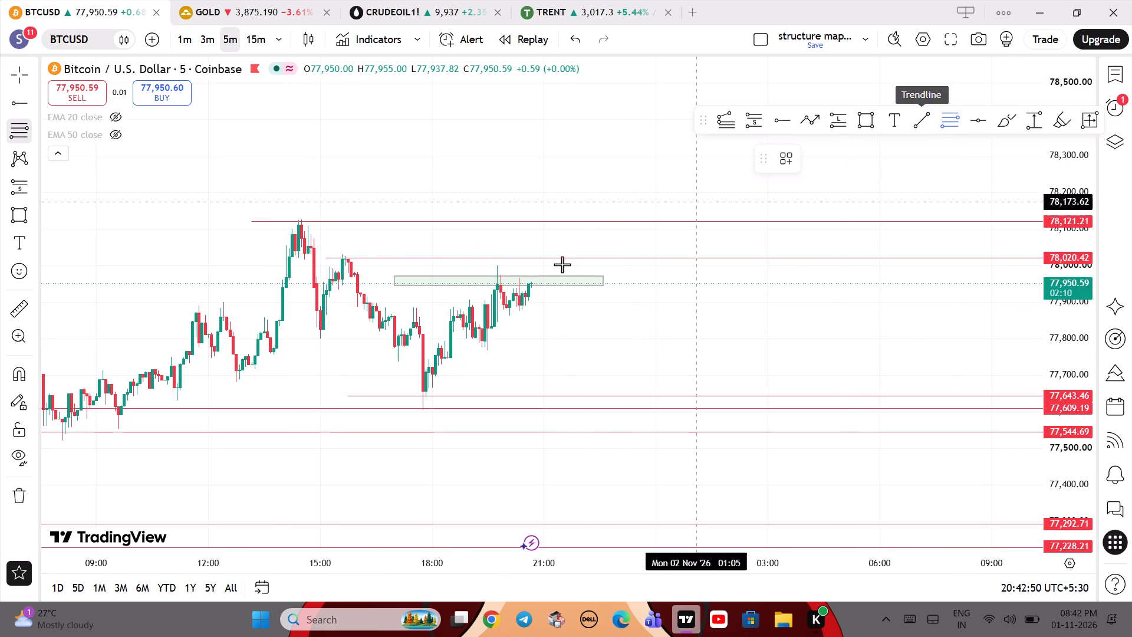
pyautogui.moveTo(486, 266); pyautogui.dragTo(600, 317)
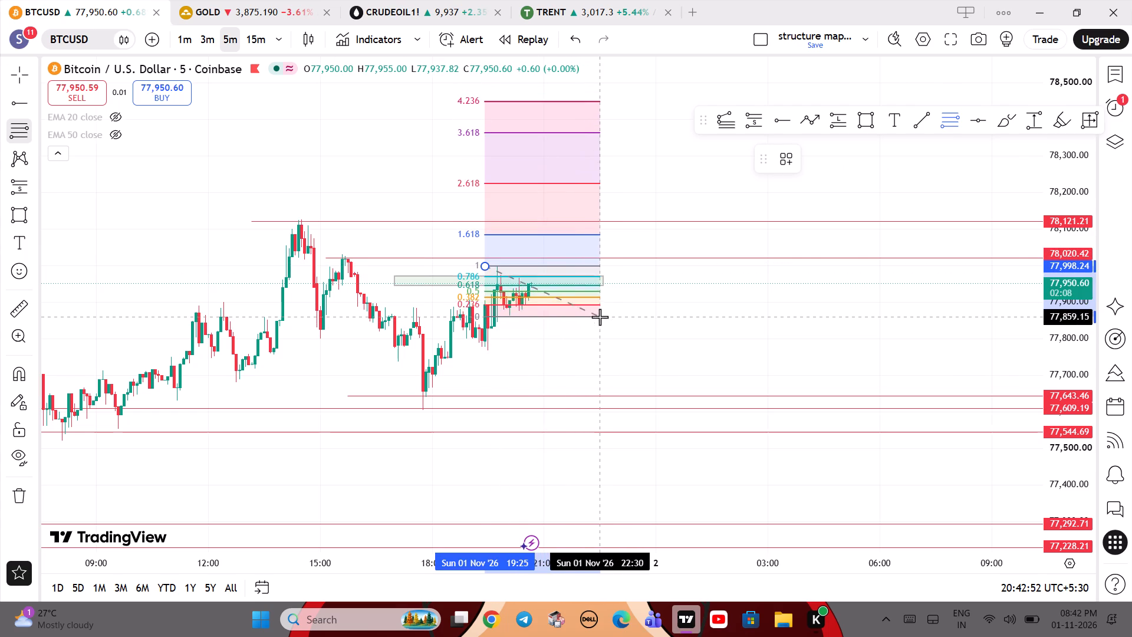
pyautogui.moveTo(600, 317); pyautogui.dragTo(613, 313)
pyautogui.click(613, 313)
# Add a horizontal ray at 77,976.28 starting from 18:30 on 1 Nov, just below the latest swing high.
pyautogui.moveTo(685, 308); pyautogui.dragTo(730, 330)
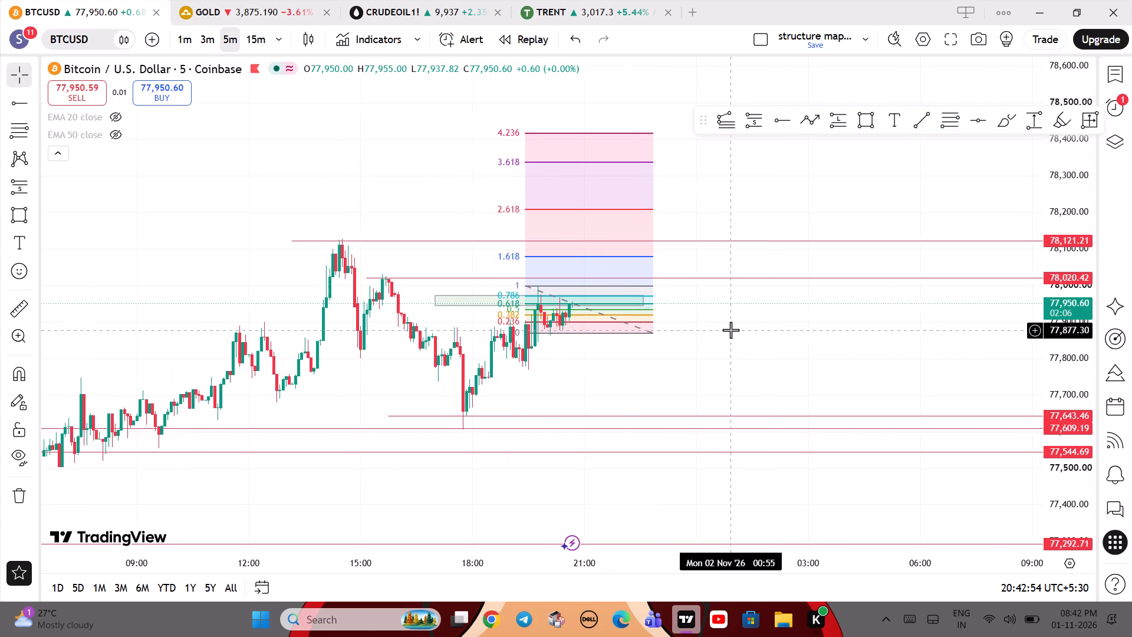
pyautogui.moveTo(1057, 400); pyautogui.dragTo(1034, 317)
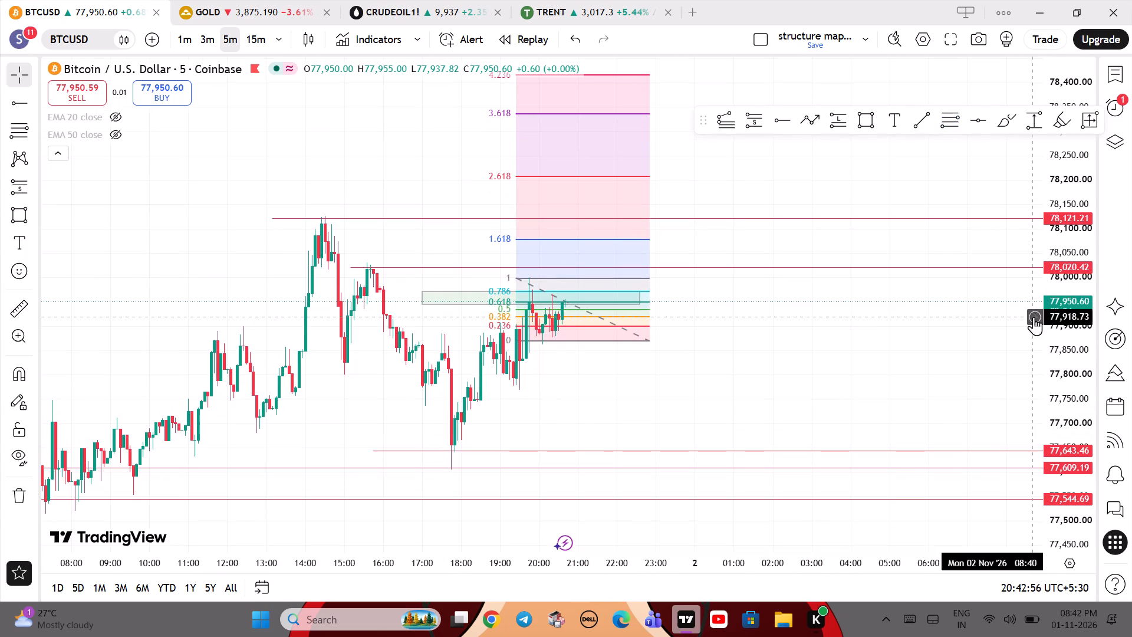
pyautogui.moveTo(929, 317); pyautogui.dragTo(831, 351)
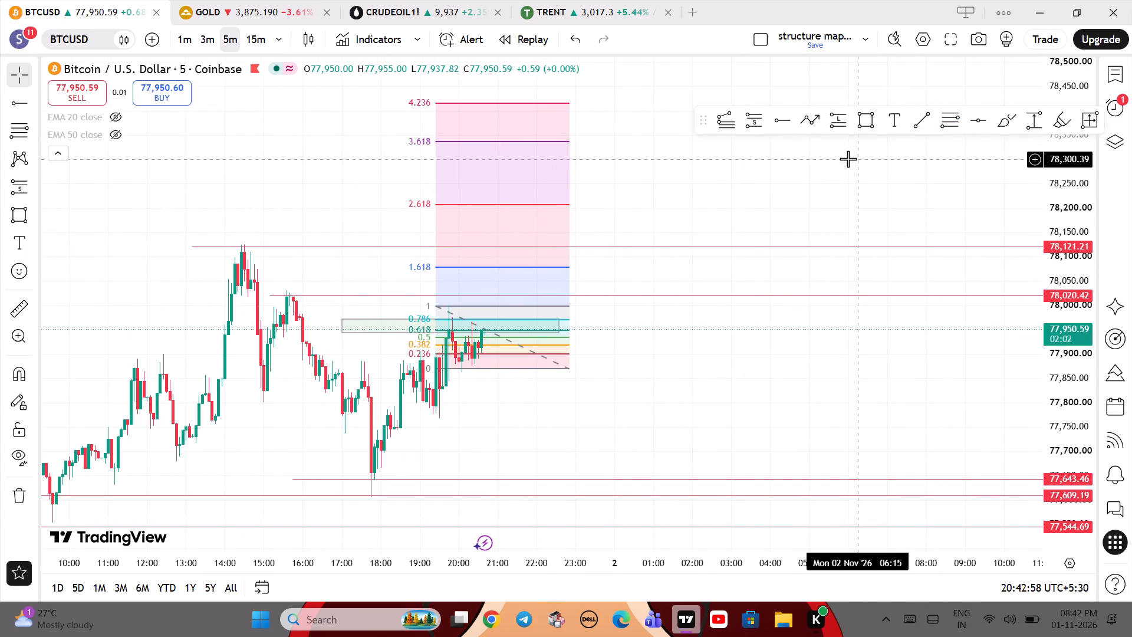
pyautogui.click(785, 122)
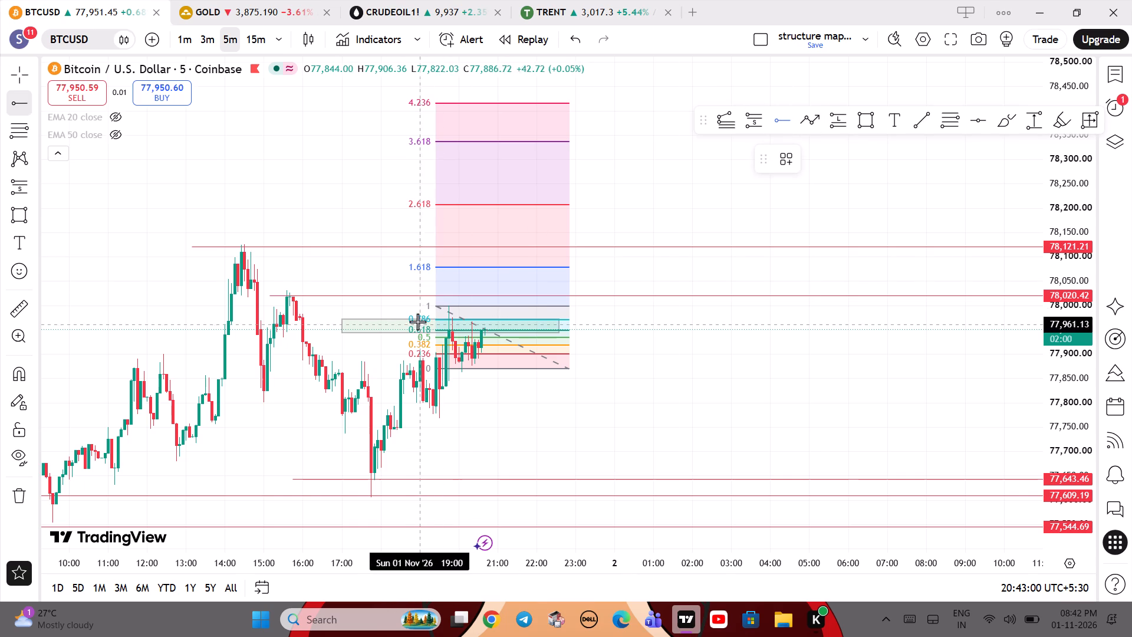
pyautogui.click(402, 317)
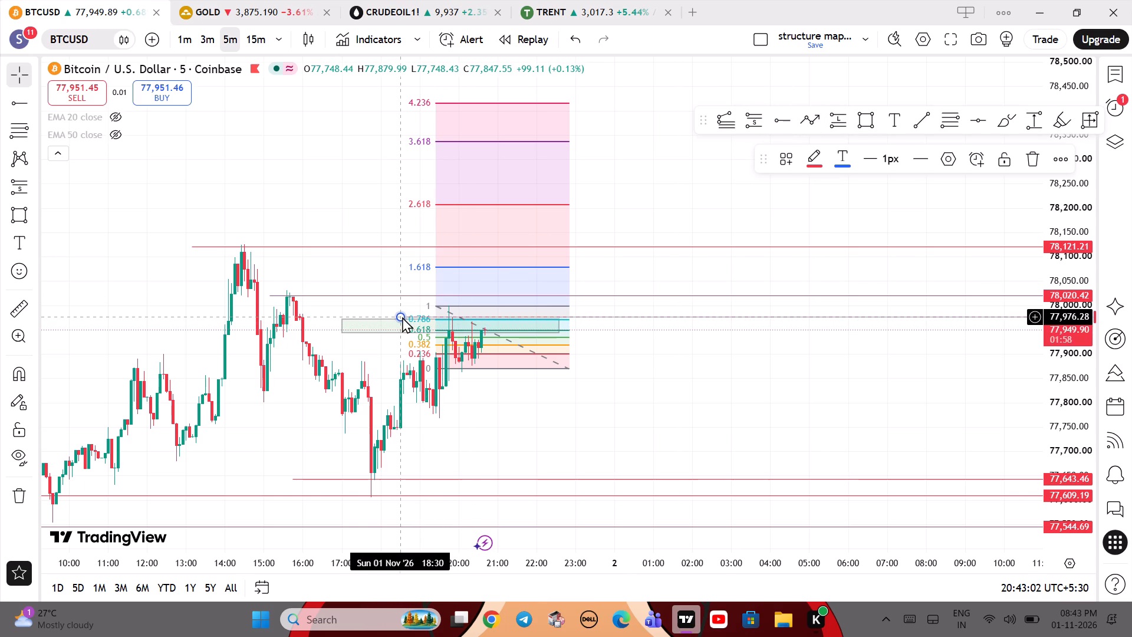
# Delete the green supply zone rectangle spanning 77,944.26 to 77,971.04.
pyautogui.click(355, 323)
pyautogui.click(352, 321)
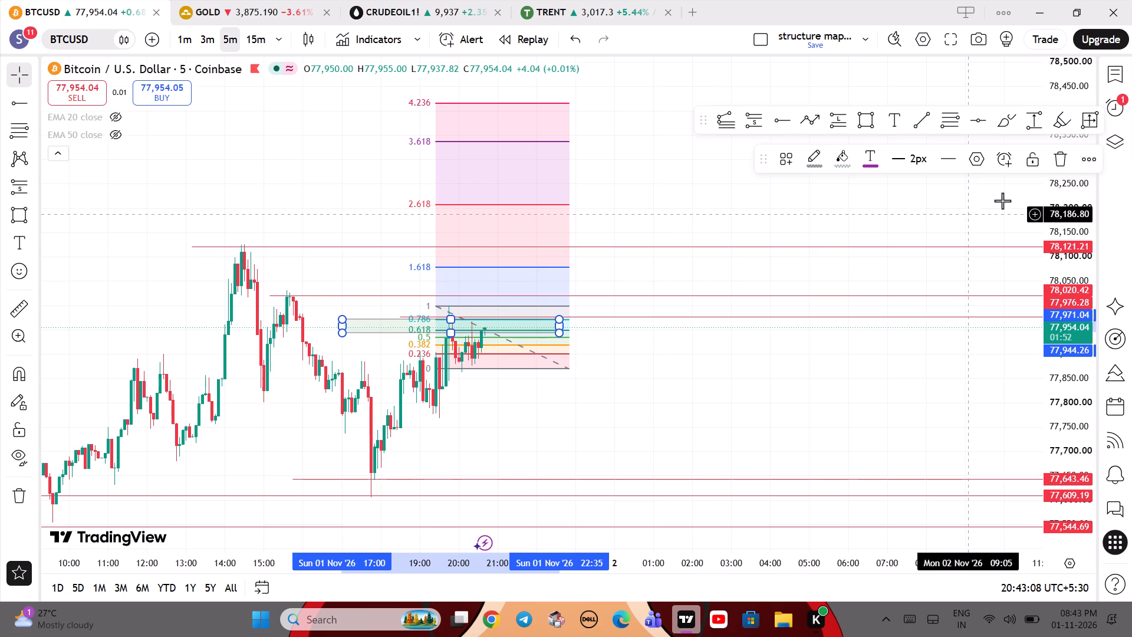
pyautogui.click(1061, 155)
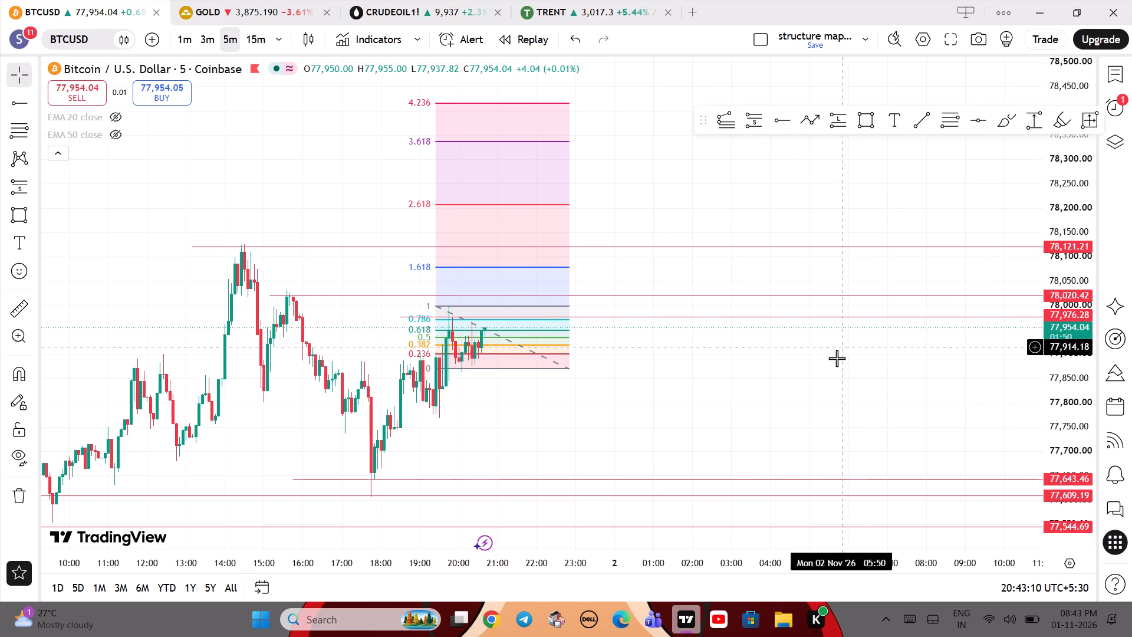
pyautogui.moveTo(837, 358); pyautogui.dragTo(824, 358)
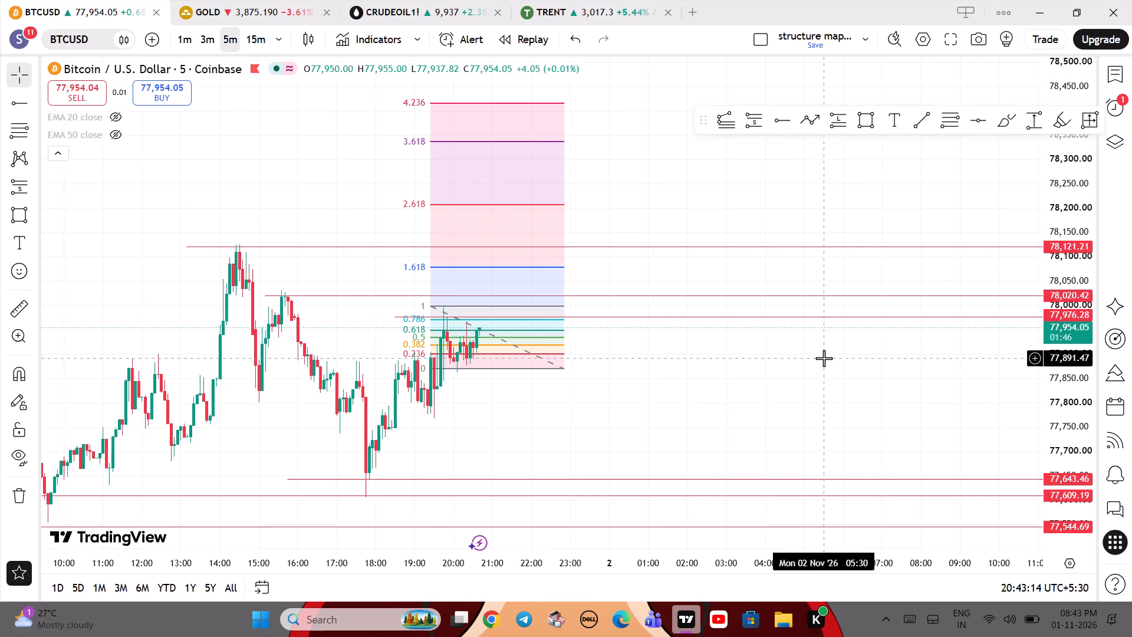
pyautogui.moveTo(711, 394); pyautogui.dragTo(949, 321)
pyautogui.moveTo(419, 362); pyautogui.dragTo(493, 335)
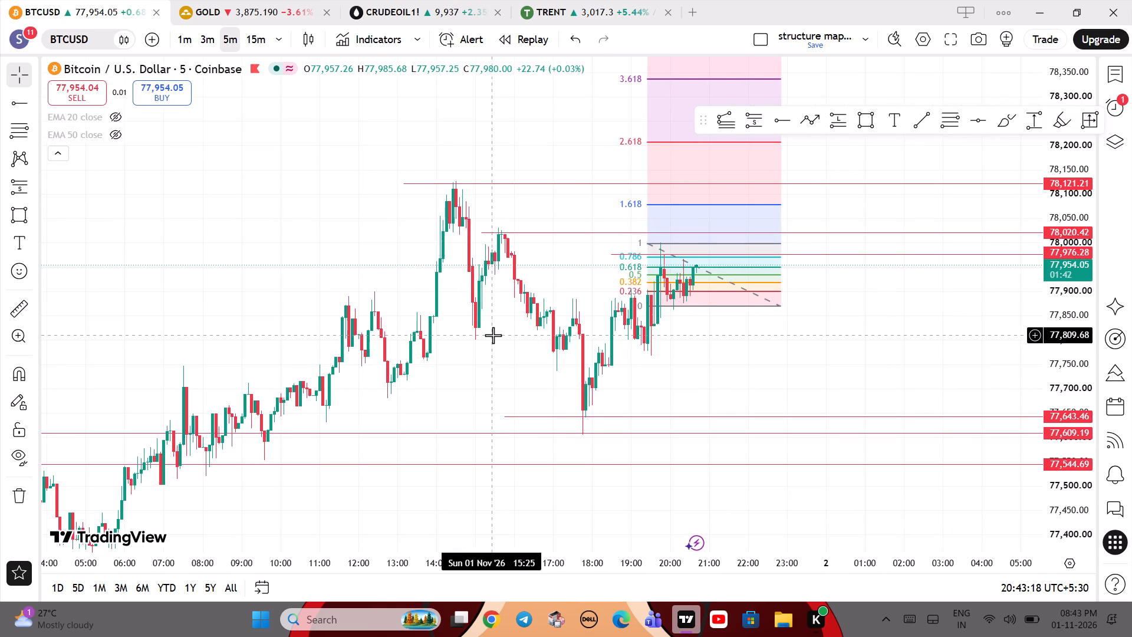
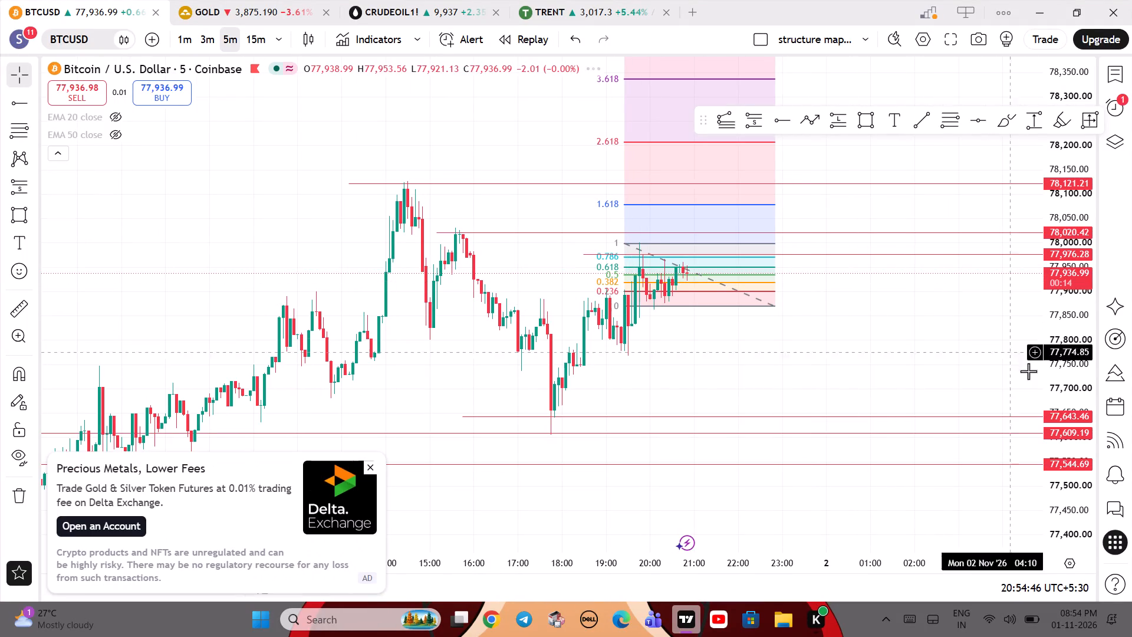
# Place a short position with entry at 77,970.66 near 19:45 on 1 Nov and its stop at 78,005.35.
pyautogui.moveTo(1061, 487); pyautogui.dragTo(1056, 314)
pyautogui.moveTo(851, 271); pyautogui.dragTo(758, 316)
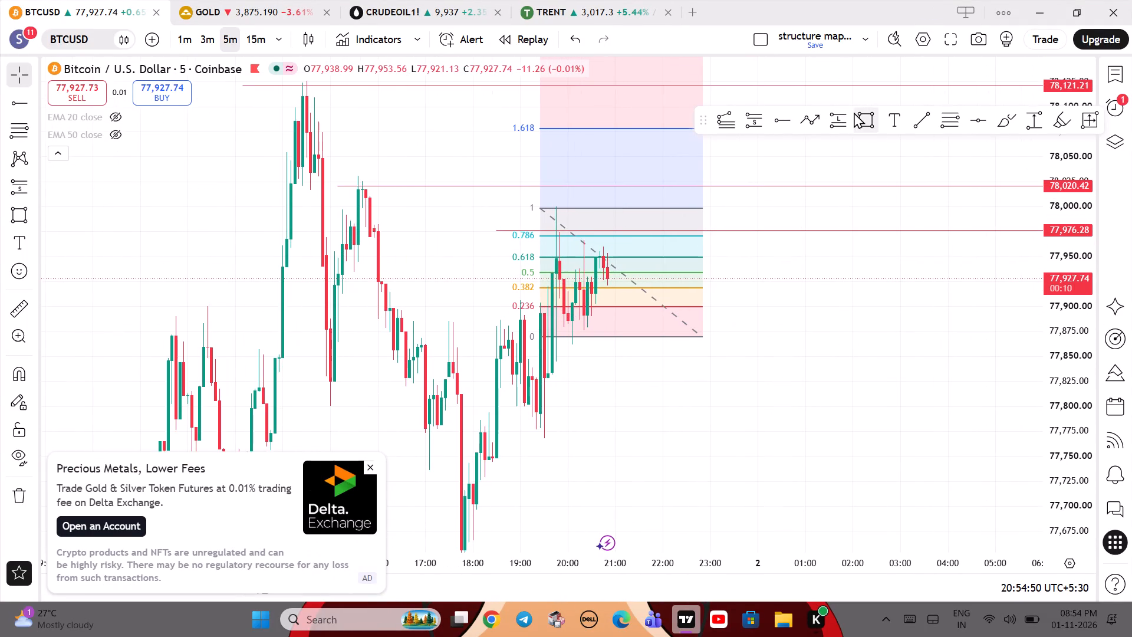
pyautogui.click(756, 124)
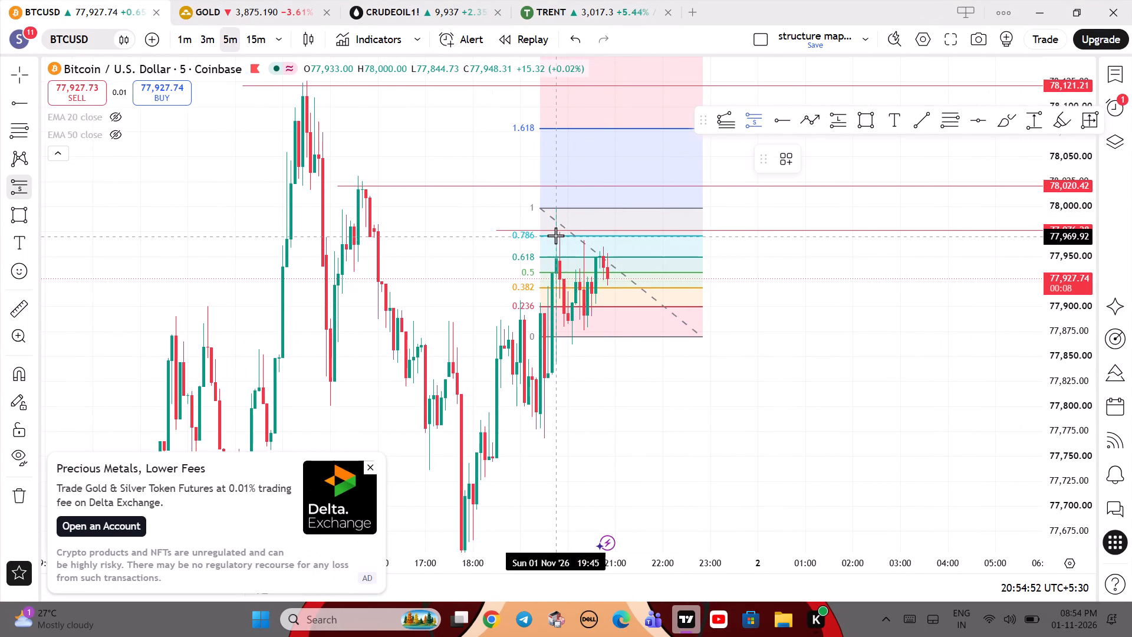
pyautogui.click(555, 235)
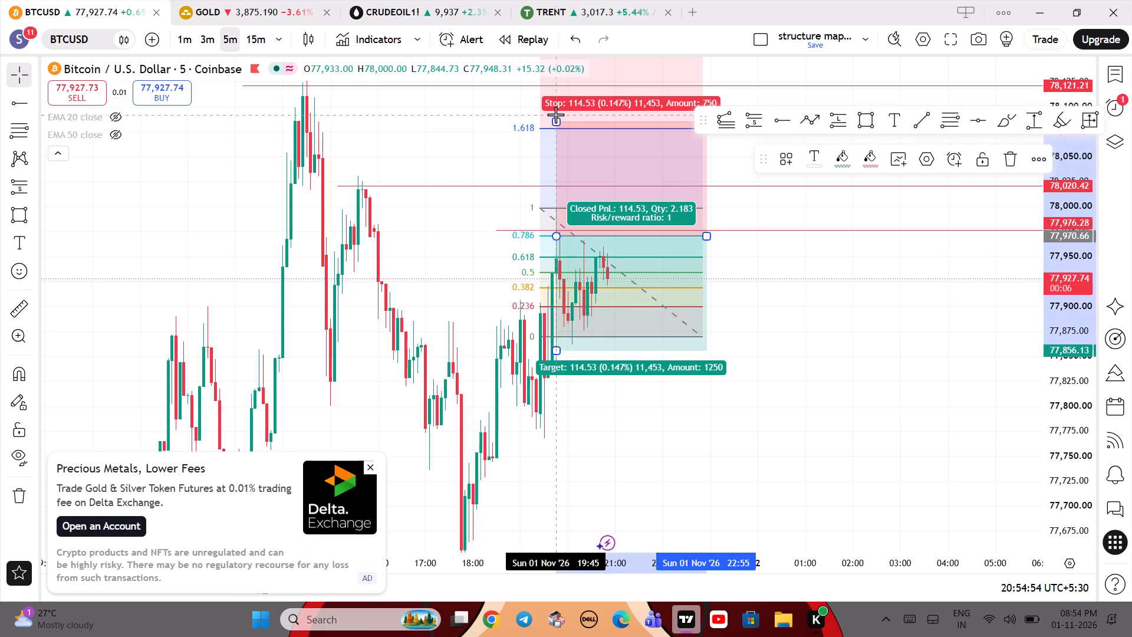
pyautogui.moveTo(555, 114); pyautogui.dragTo(582, 201)
pyautogui.moveTo(577, 188); pyautogui.dragTo(584, 266)
pyautogui.click(635, 347)
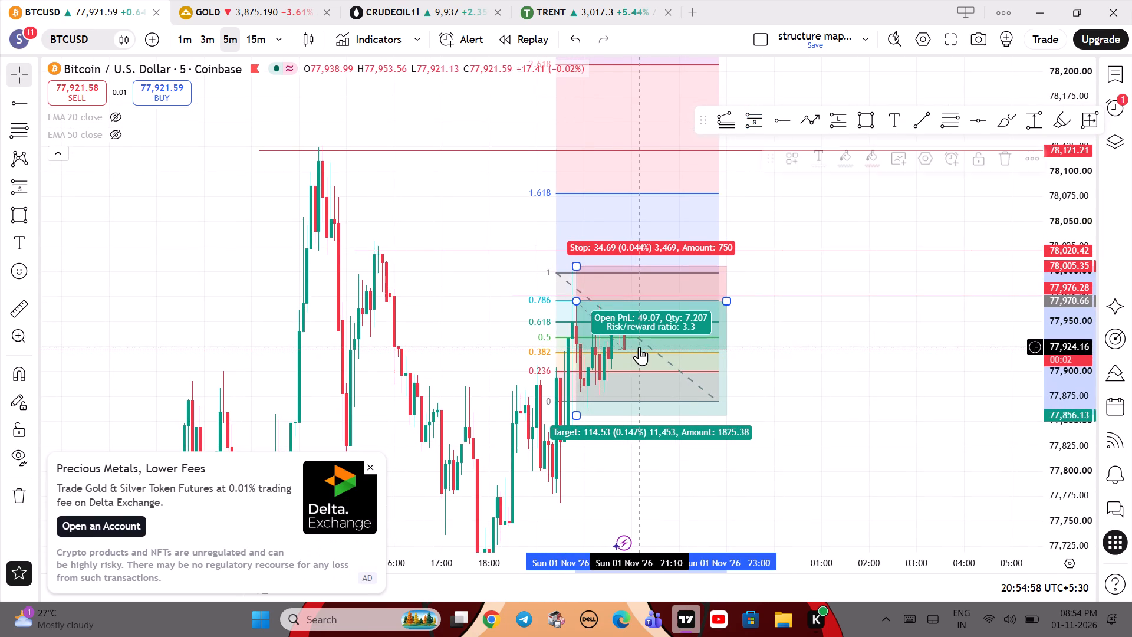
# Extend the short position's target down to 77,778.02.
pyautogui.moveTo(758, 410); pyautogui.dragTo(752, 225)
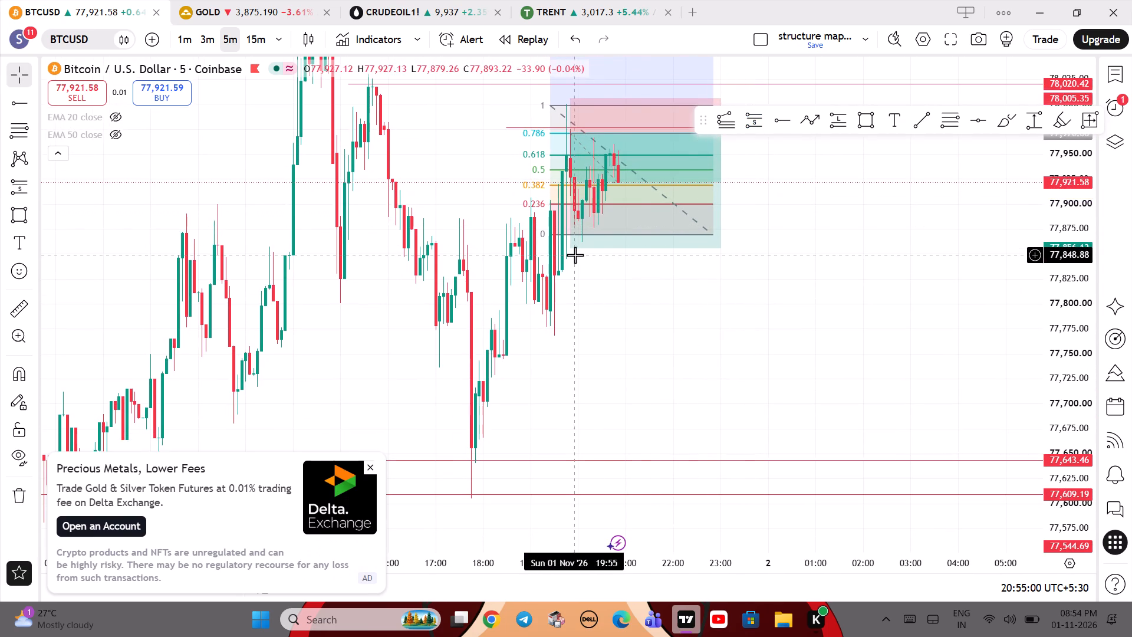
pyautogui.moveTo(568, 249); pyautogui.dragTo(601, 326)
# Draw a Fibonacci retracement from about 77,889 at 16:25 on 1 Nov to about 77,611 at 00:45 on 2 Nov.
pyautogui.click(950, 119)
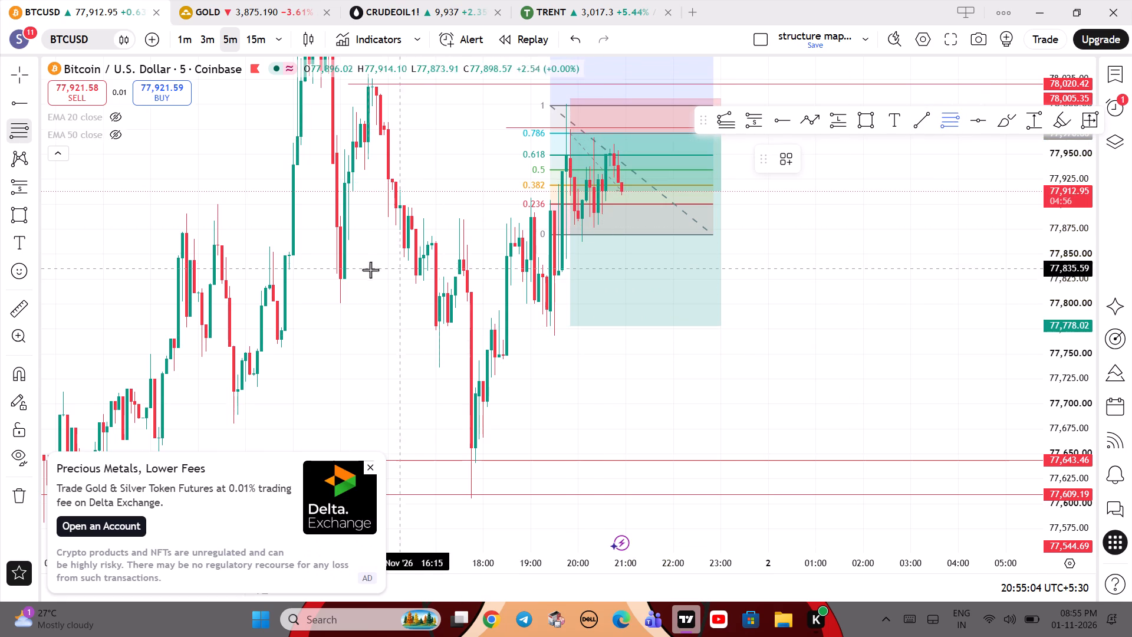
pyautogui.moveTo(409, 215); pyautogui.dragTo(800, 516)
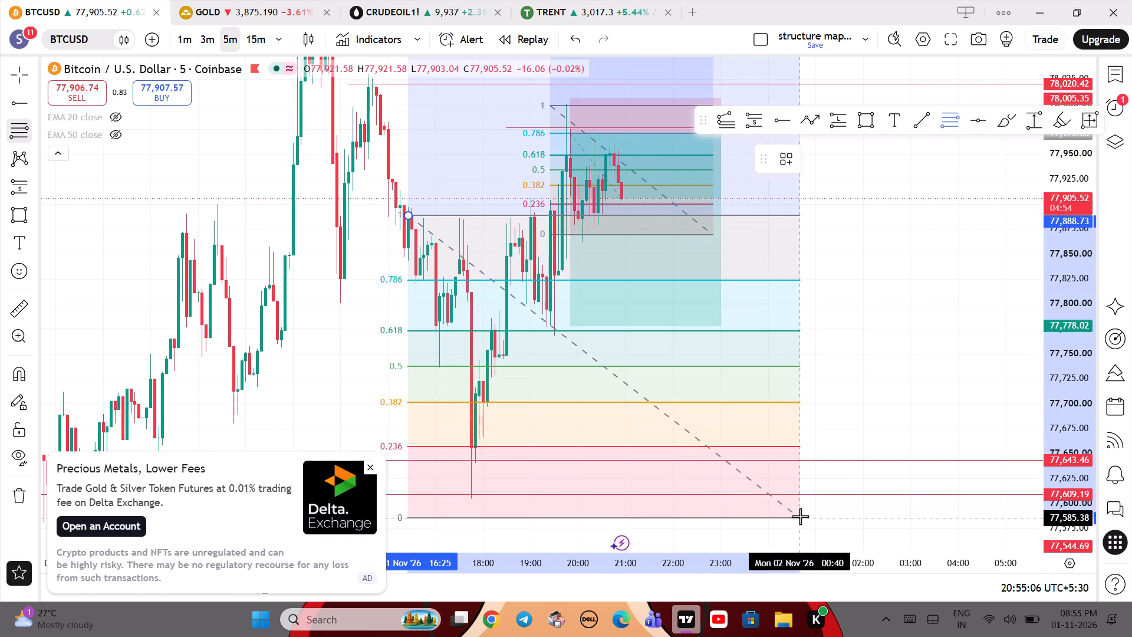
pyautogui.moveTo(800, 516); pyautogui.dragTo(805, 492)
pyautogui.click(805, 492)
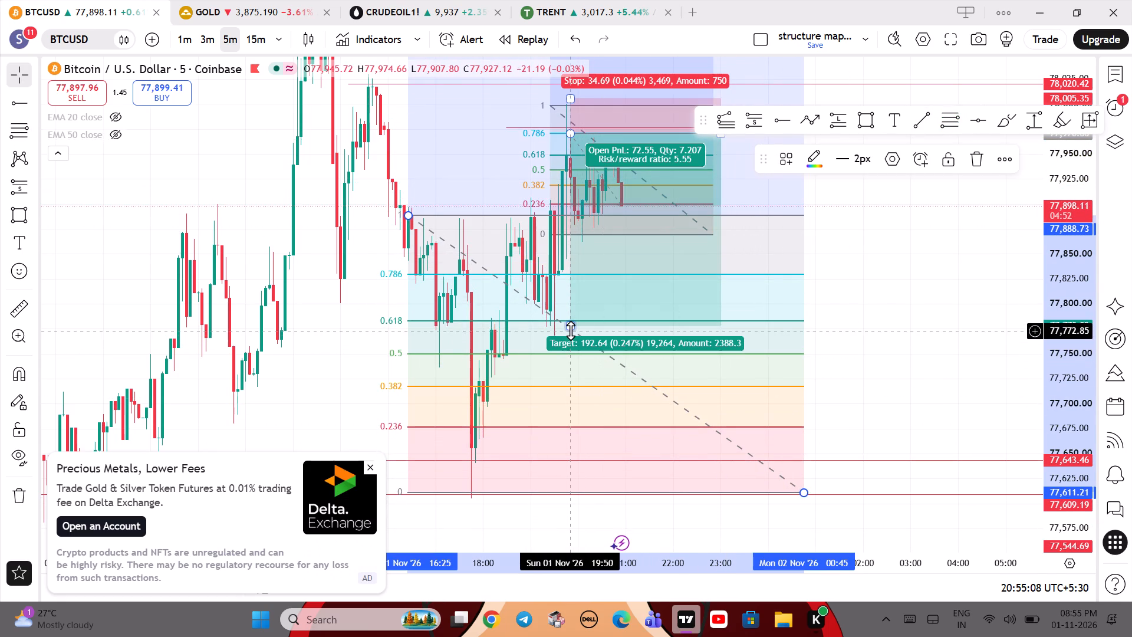
# Set the short position's target to 77,828.95, at the larger Fibonacci retracement's 0.786 level.
pyautogui.moveTo(571, 330); pyautogui.dragTo(560, 277)
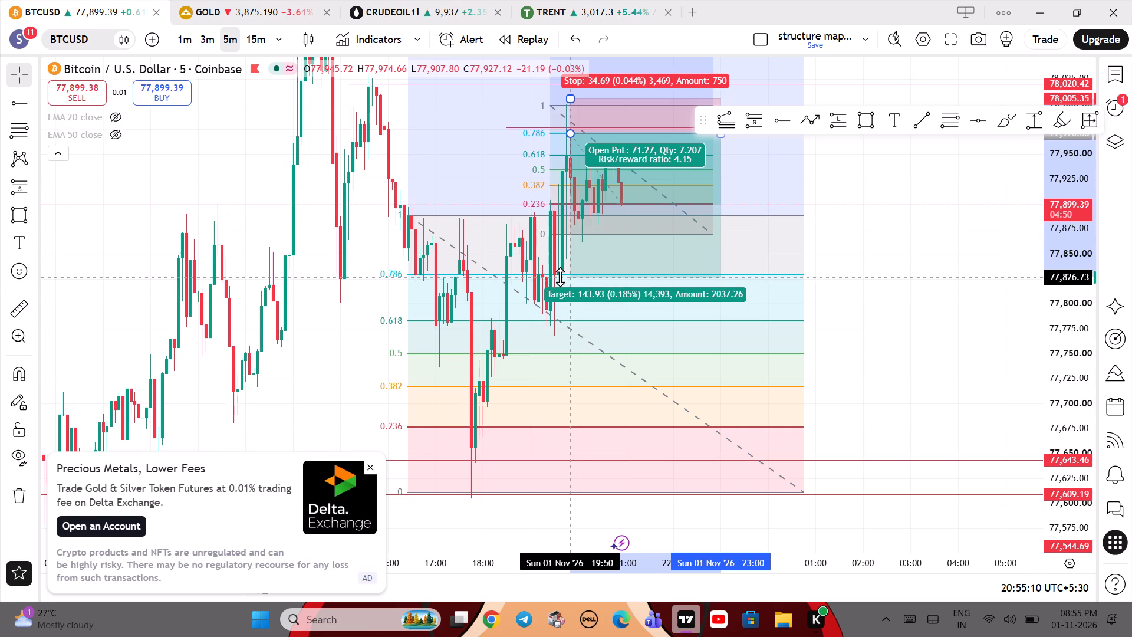
pyautogui.moveTo(560, 277); pyautogui.dragTo(560, 275)
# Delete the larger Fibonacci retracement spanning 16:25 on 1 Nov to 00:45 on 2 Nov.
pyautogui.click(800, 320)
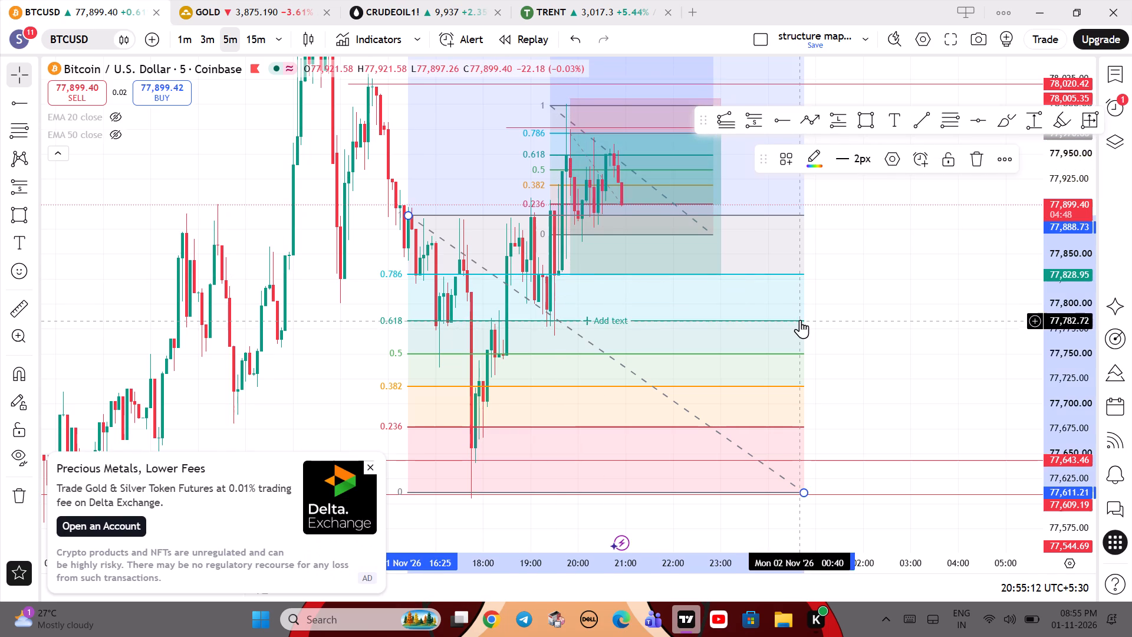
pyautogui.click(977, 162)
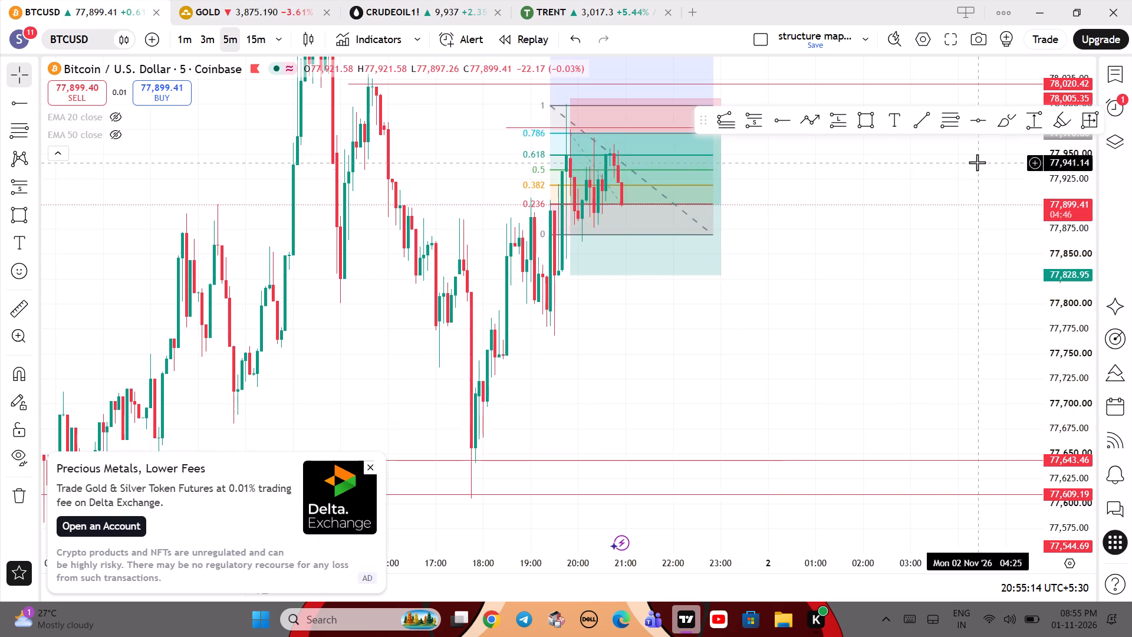
# Delete the Fibonacci retracement spanning 19:25 to 22:50 on 1 Nov, over the short position.
pyautogui.moveTo(876, 270); pyautogui.dragTo(671, 358)
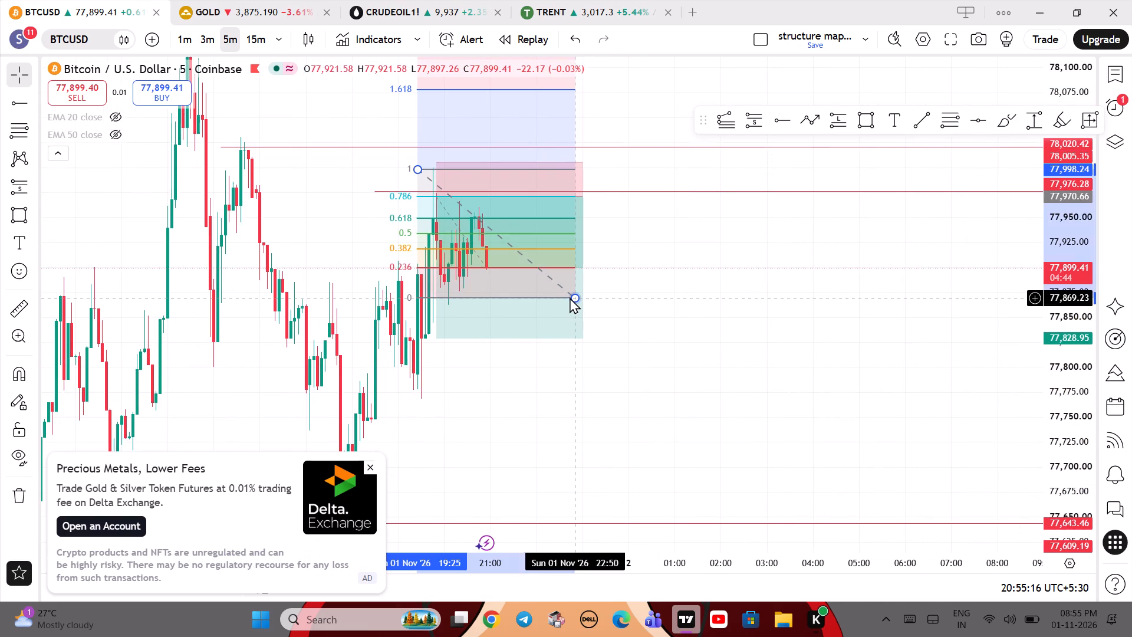
pyautogui.click(570, 297)
pyautogui.click(976, 160)
# Dismiss the precious metals advertisement covering the chart.
pyautogui.moveTo(728, 254); pyautogui.dragTo(769, 261)
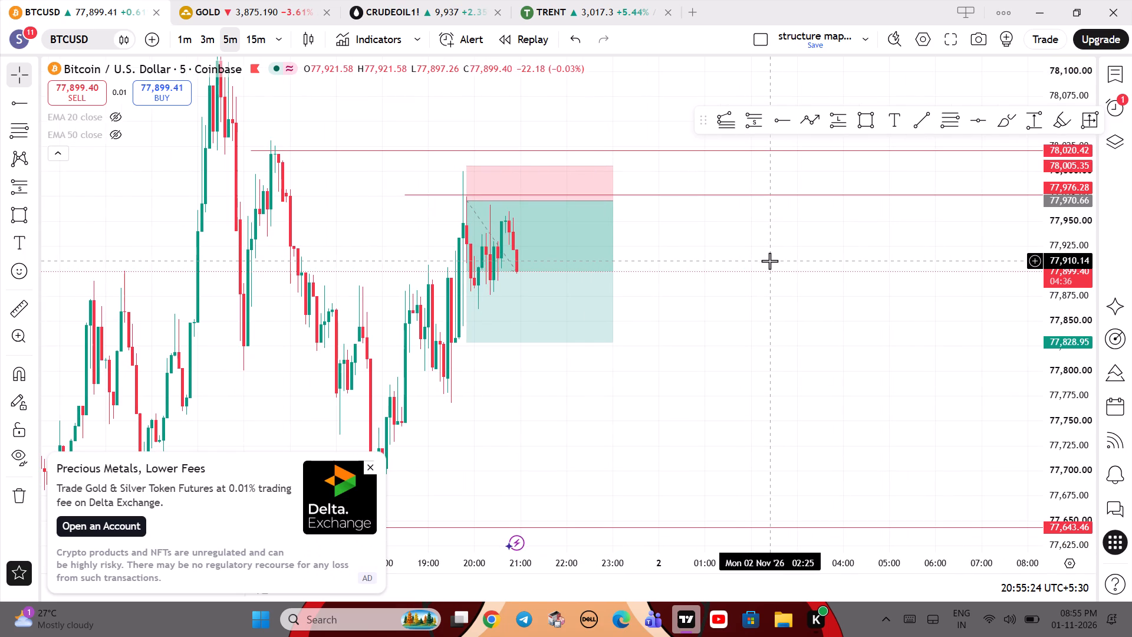
pyautogui.click(373, 467)
# Move the short position's entry point to 77,976.85 at 19:35 on 1 Nov, in line with the 77,976.28 ray.
pyautogui.moveTo(685, 382); pyautogui.dragTo(791, 359)
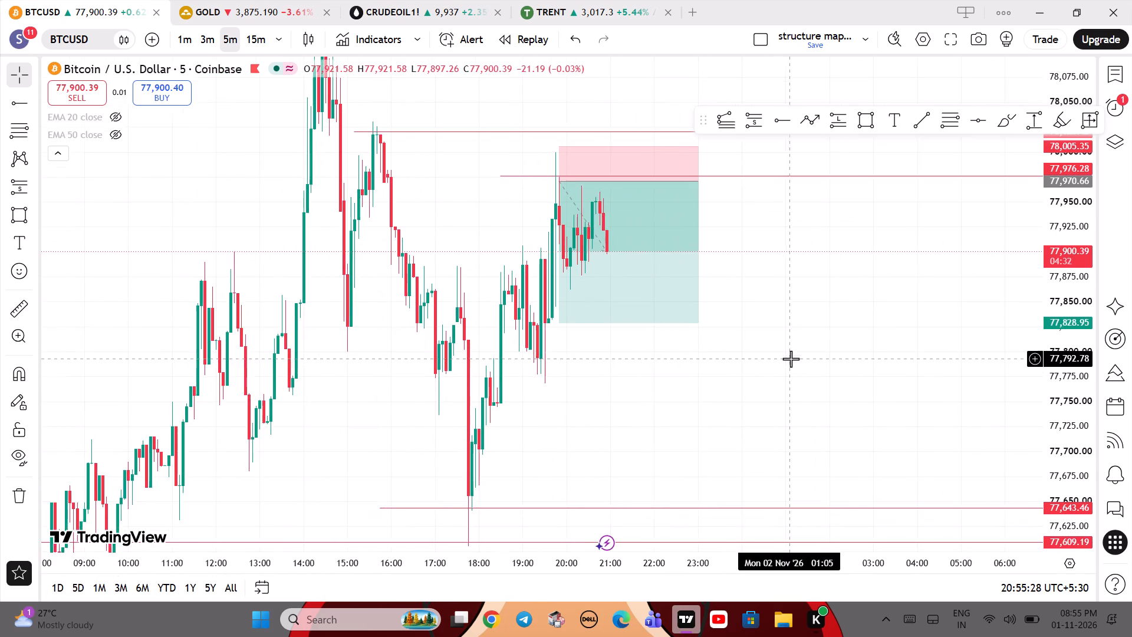
pyautogui.moveTo(1059, 195); pyautogui.dragTo(1068, 406)
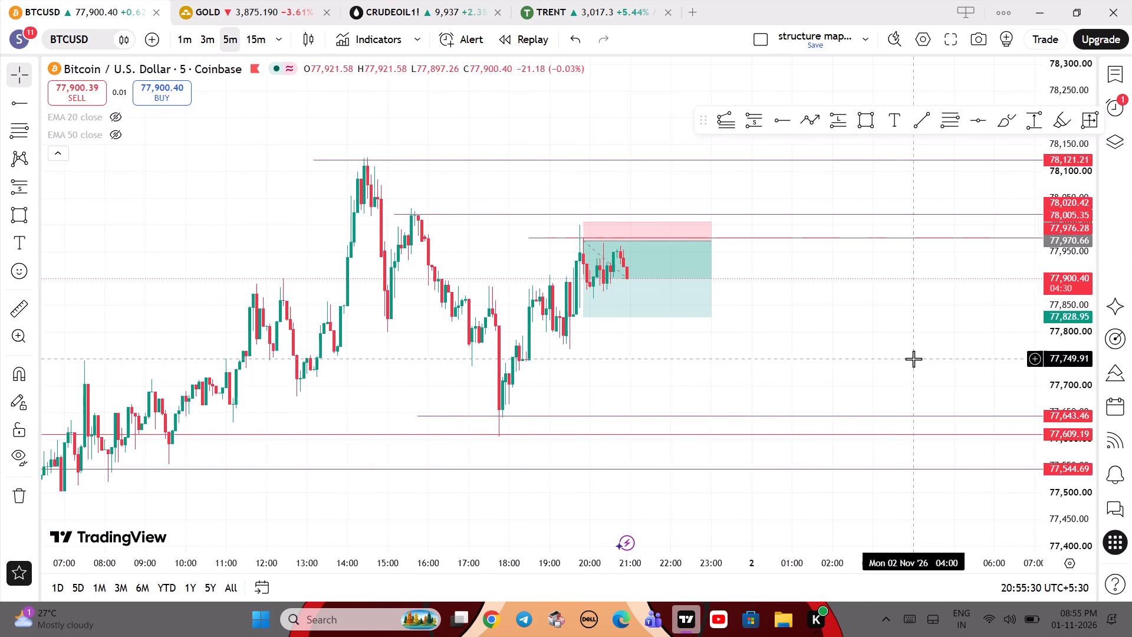
pyautogui.moveTo(878, 356); pyautogui.dragTo(844, 353)
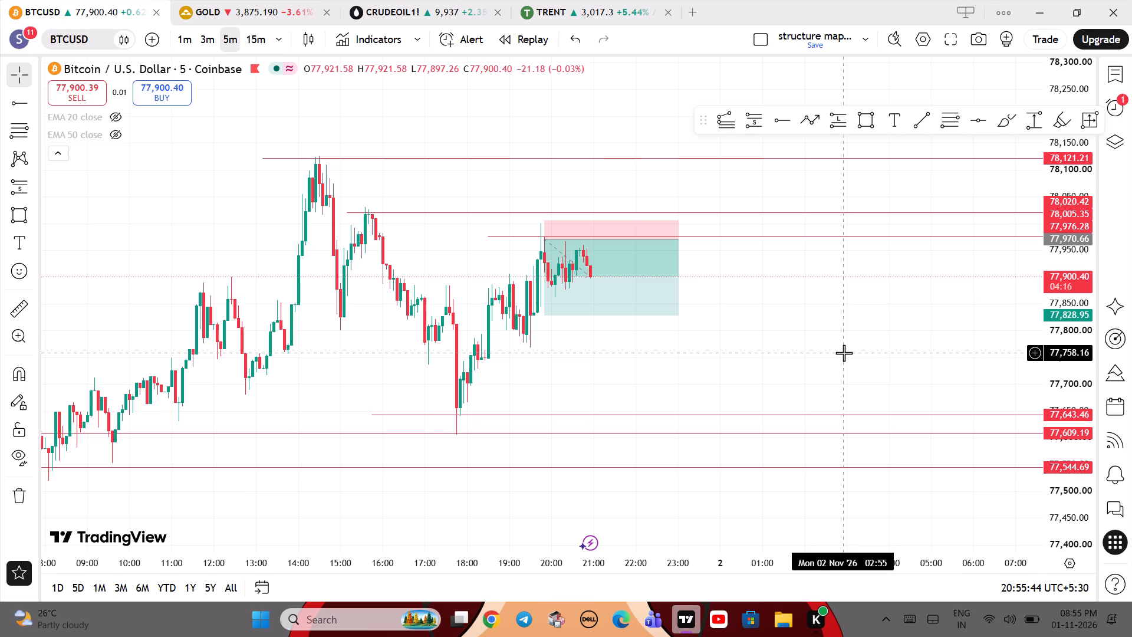
pyautogui.moveTo(761, 350); pyautogui.dragTo(730, 302)
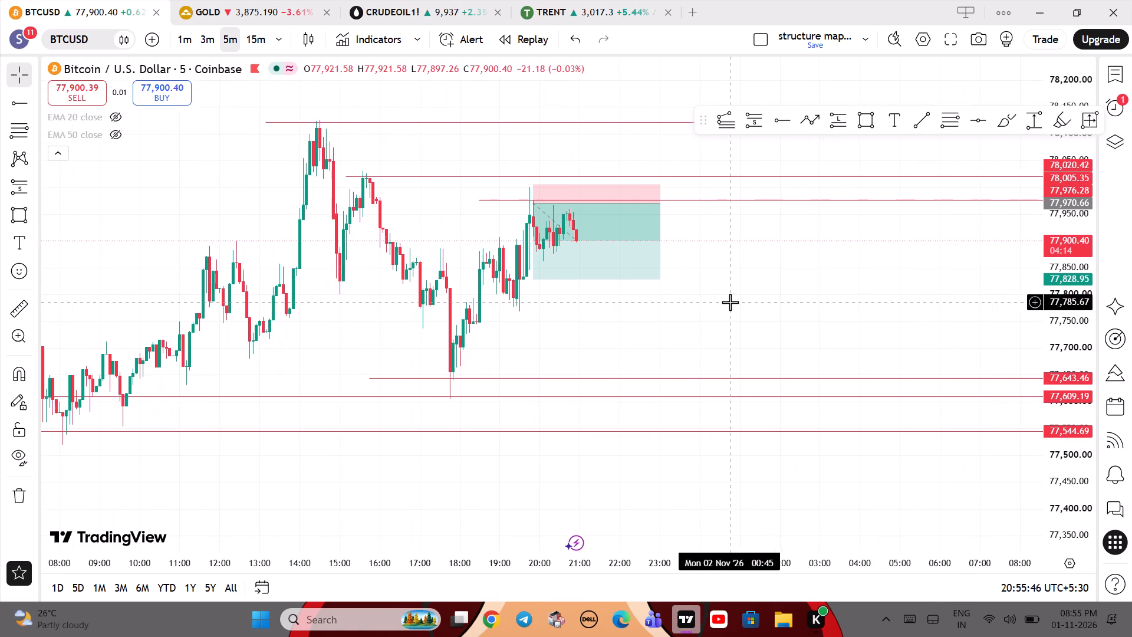
pyautogui.moveTo(537, 205); pyautogui.dragTo(539, 202)
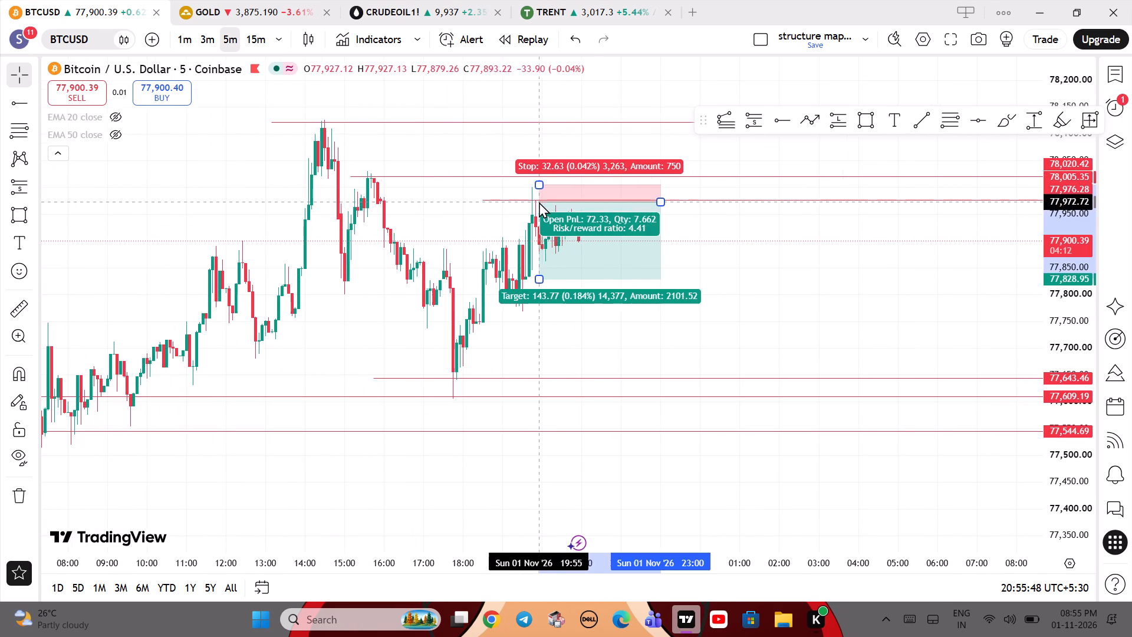
pyautogui.moveTo(539, 202); pyautogui.dragTo(524, 199)
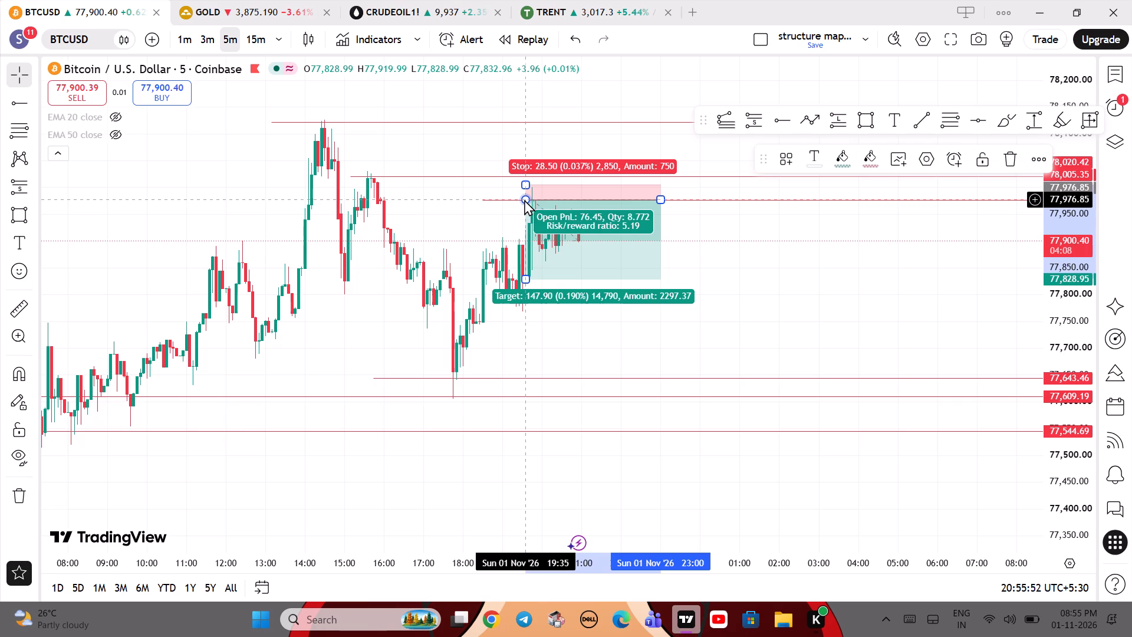
pyautogui.click(866, 241)
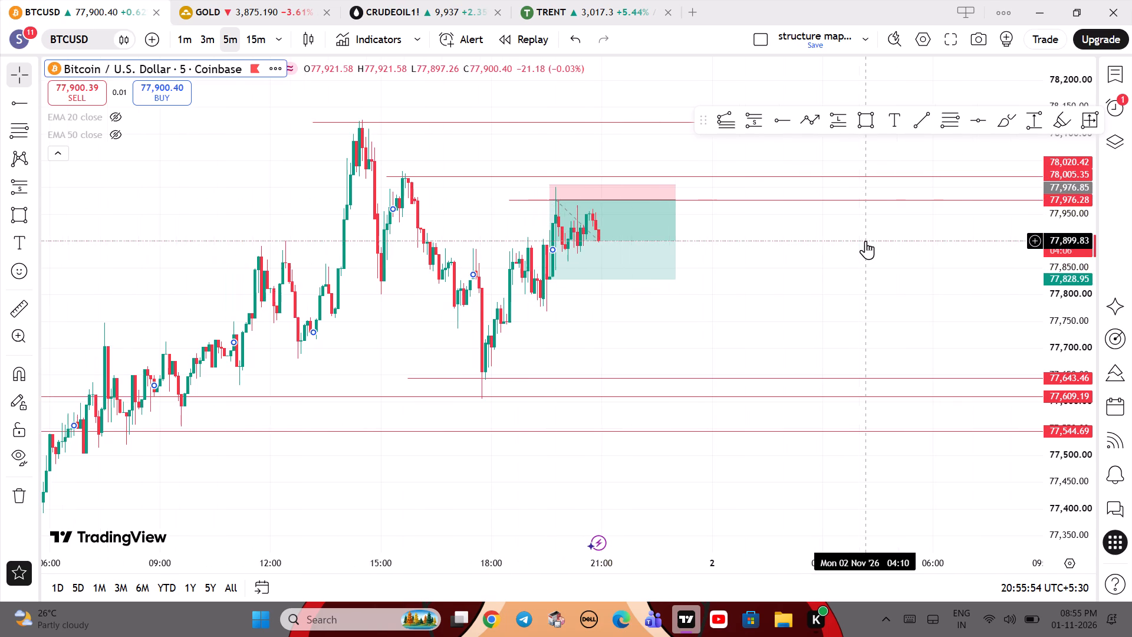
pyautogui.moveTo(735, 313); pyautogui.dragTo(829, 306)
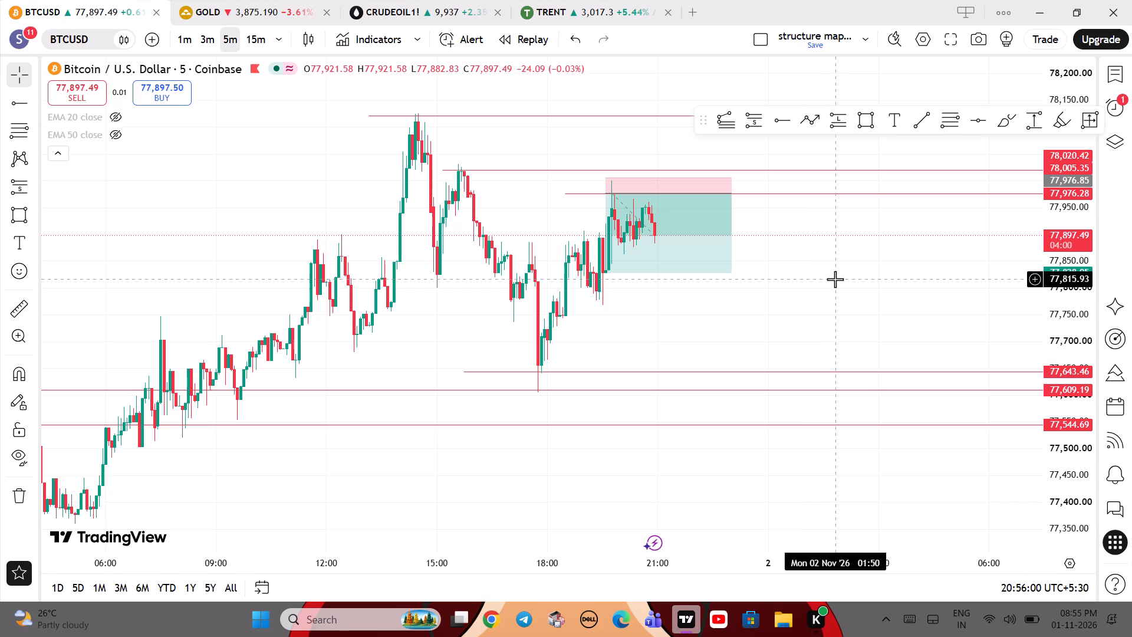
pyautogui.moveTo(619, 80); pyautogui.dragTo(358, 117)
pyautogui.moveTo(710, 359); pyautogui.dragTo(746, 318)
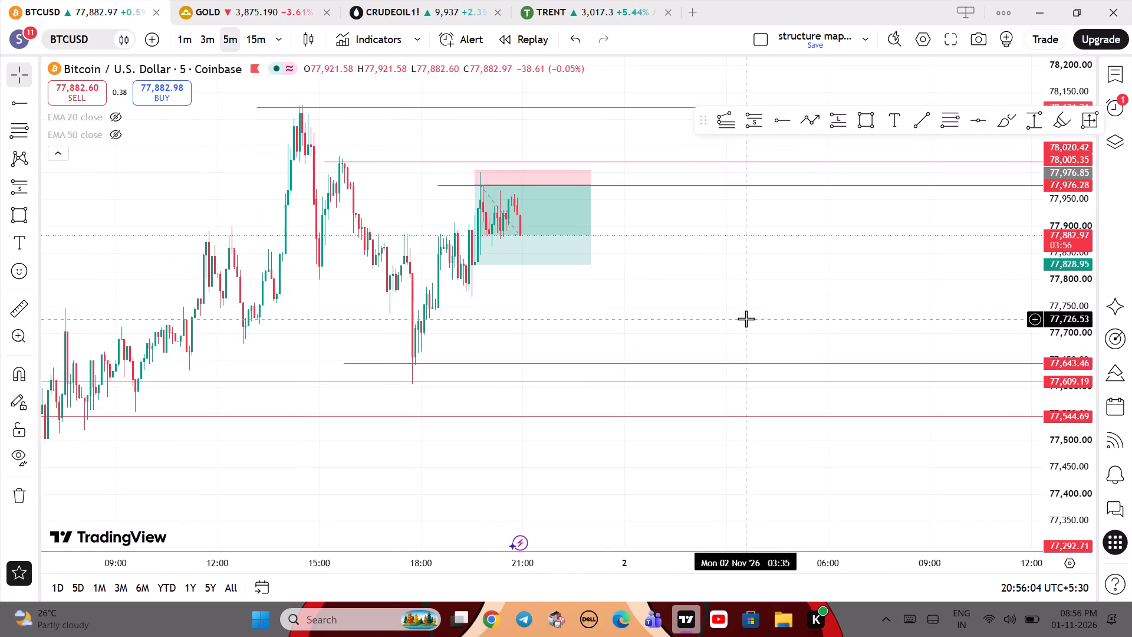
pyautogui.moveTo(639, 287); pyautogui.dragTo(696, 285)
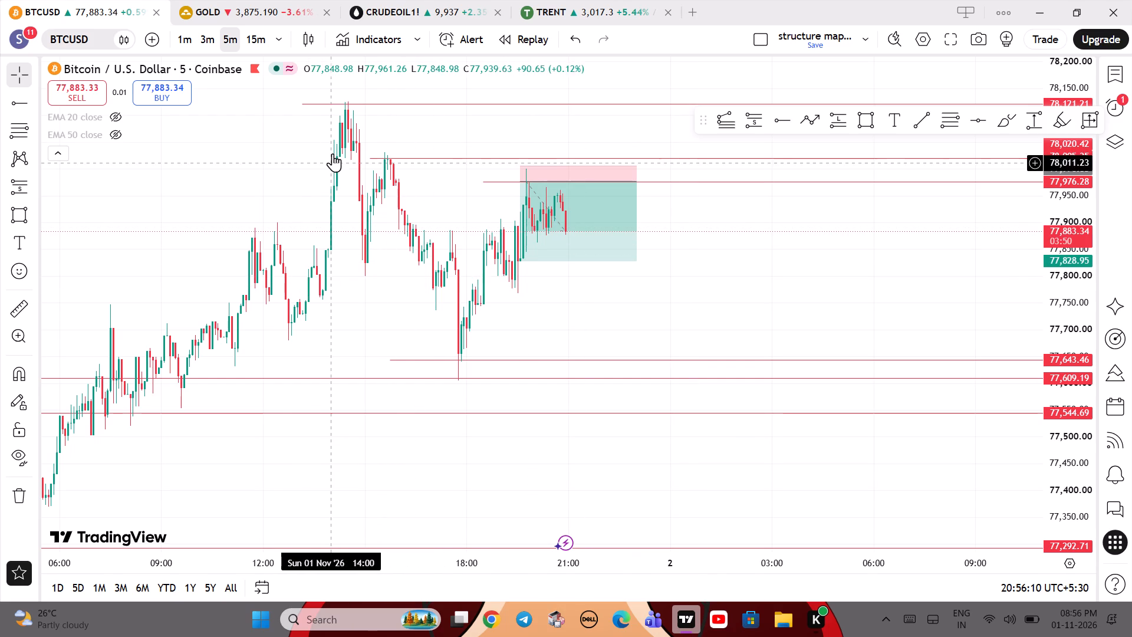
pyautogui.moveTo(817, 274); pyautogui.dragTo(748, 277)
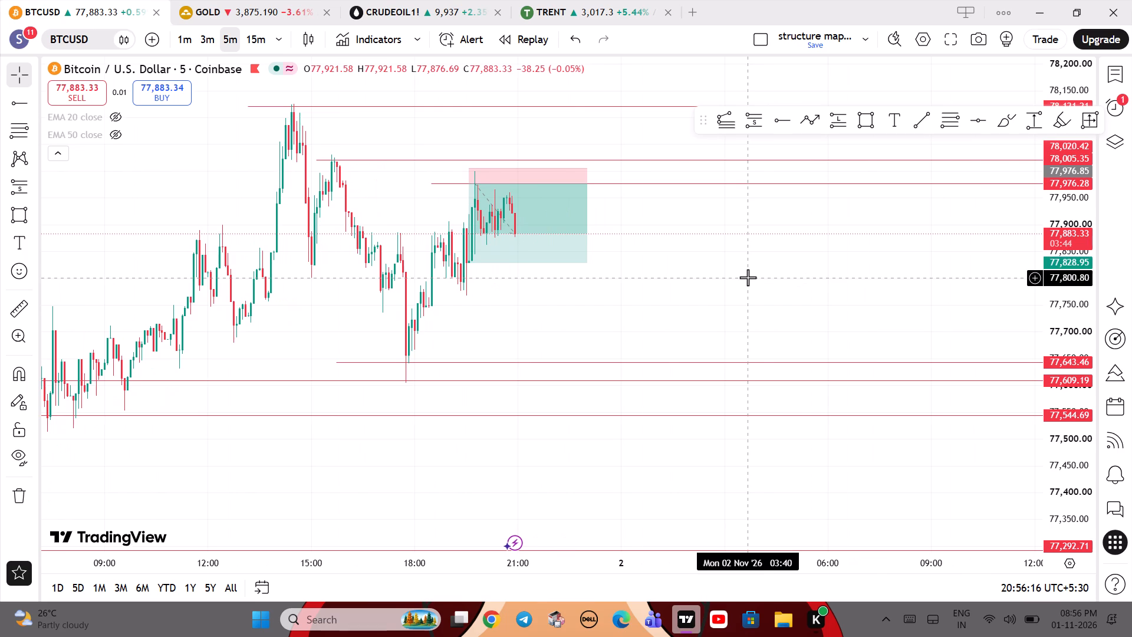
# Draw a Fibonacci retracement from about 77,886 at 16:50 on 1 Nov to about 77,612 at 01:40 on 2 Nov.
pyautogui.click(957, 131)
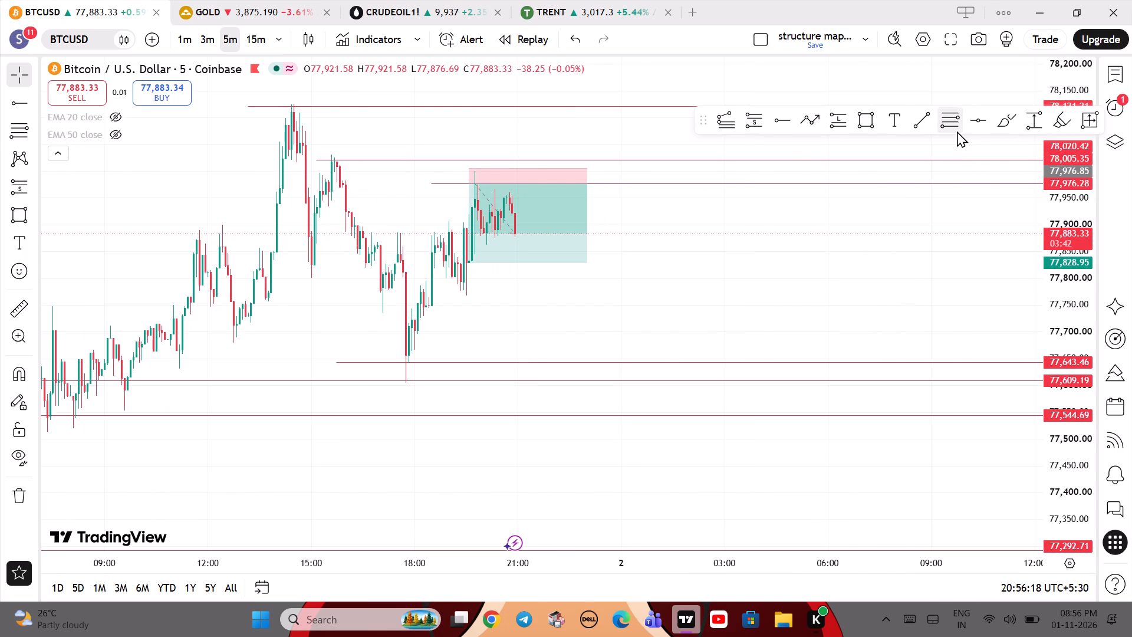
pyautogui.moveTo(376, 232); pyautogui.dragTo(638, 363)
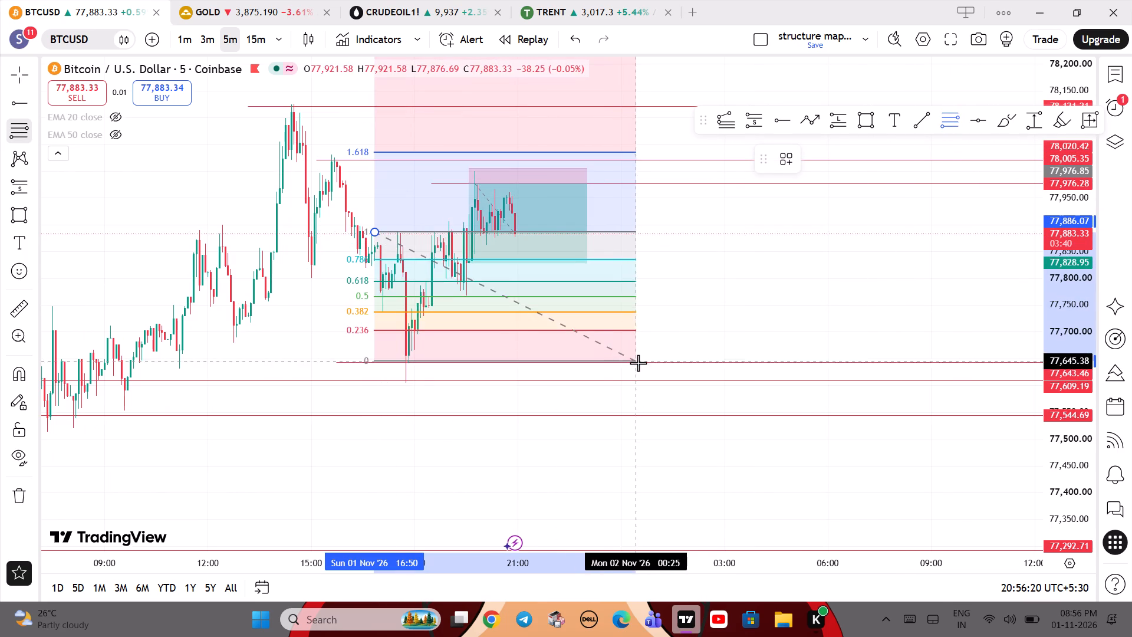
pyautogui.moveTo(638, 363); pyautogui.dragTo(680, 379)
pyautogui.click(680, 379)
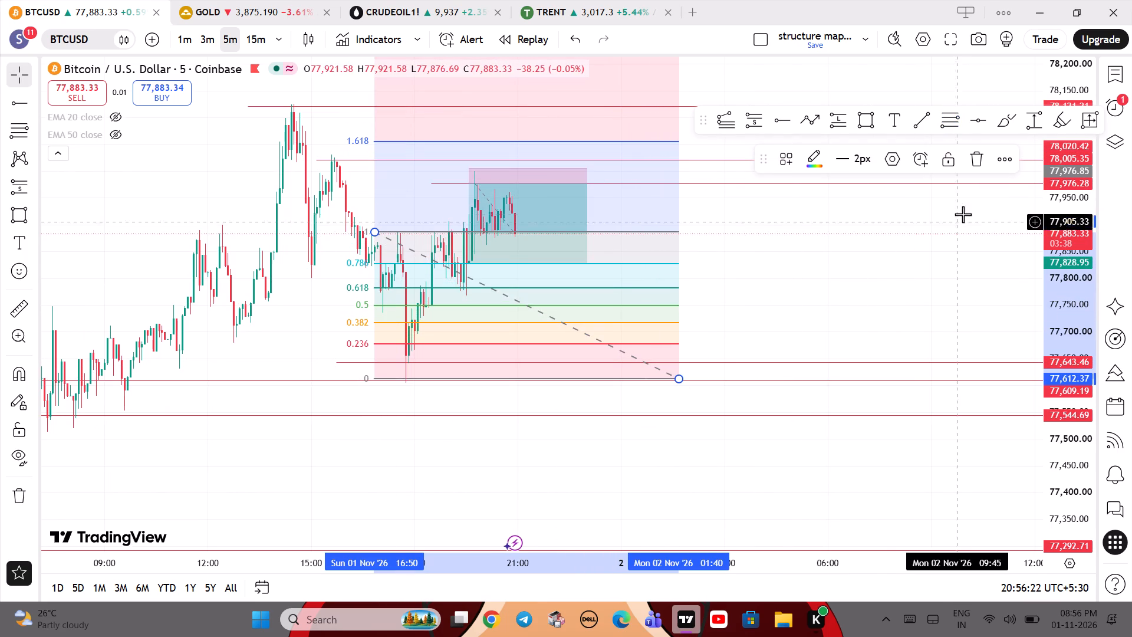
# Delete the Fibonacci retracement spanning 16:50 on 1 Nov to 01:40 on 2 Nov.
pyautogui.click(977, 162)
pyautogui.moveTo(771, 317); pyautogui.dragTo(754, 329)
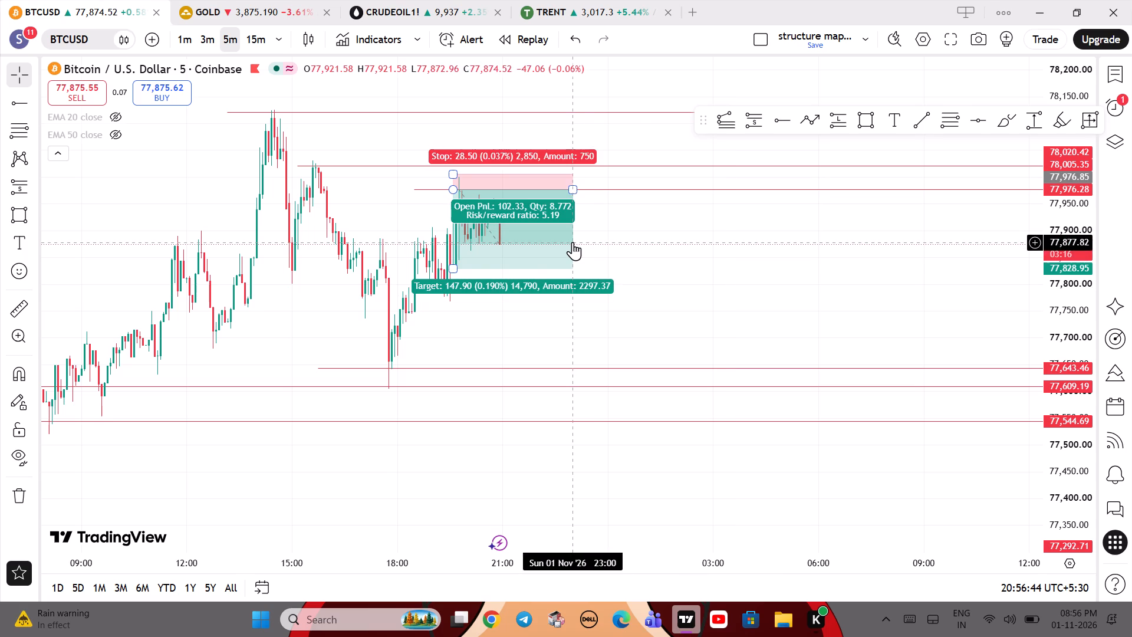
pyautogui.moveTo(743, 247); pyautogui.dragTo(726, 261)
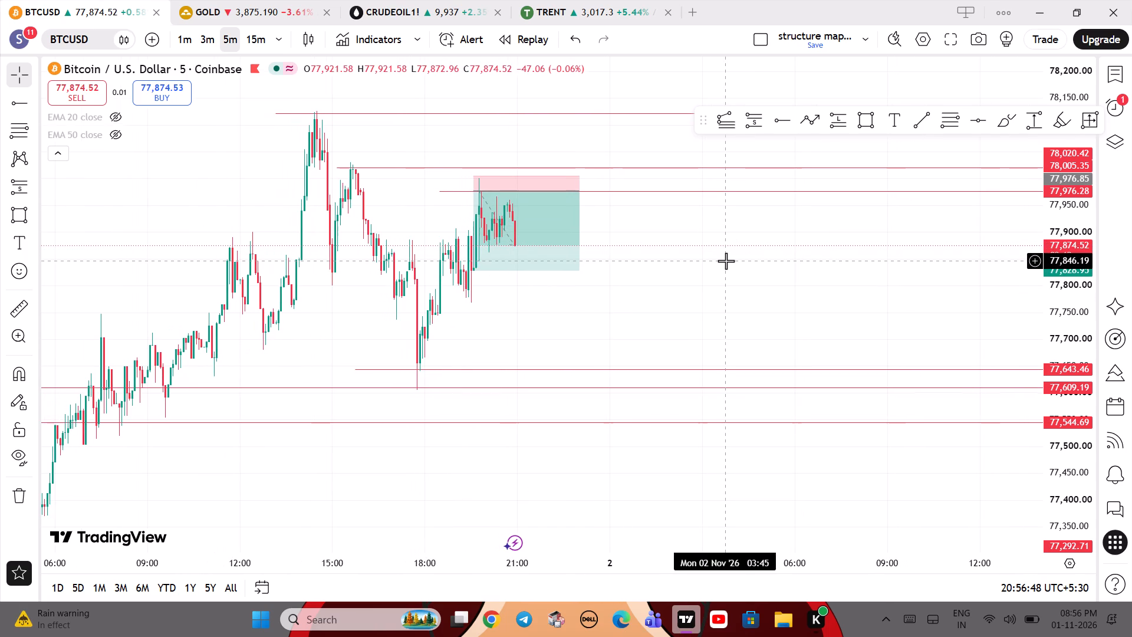
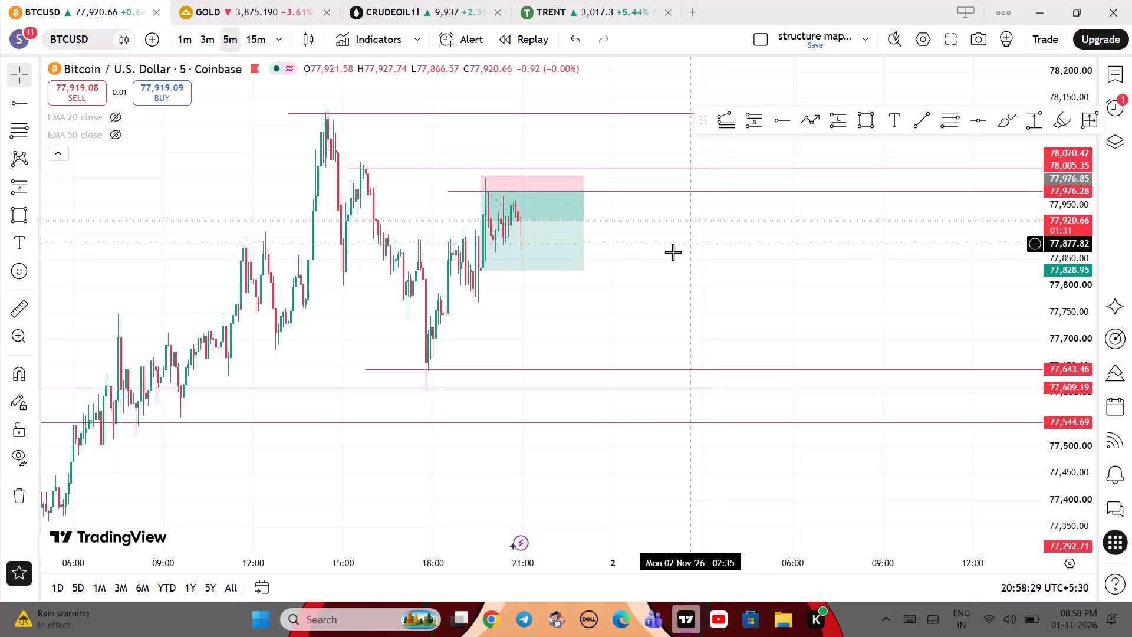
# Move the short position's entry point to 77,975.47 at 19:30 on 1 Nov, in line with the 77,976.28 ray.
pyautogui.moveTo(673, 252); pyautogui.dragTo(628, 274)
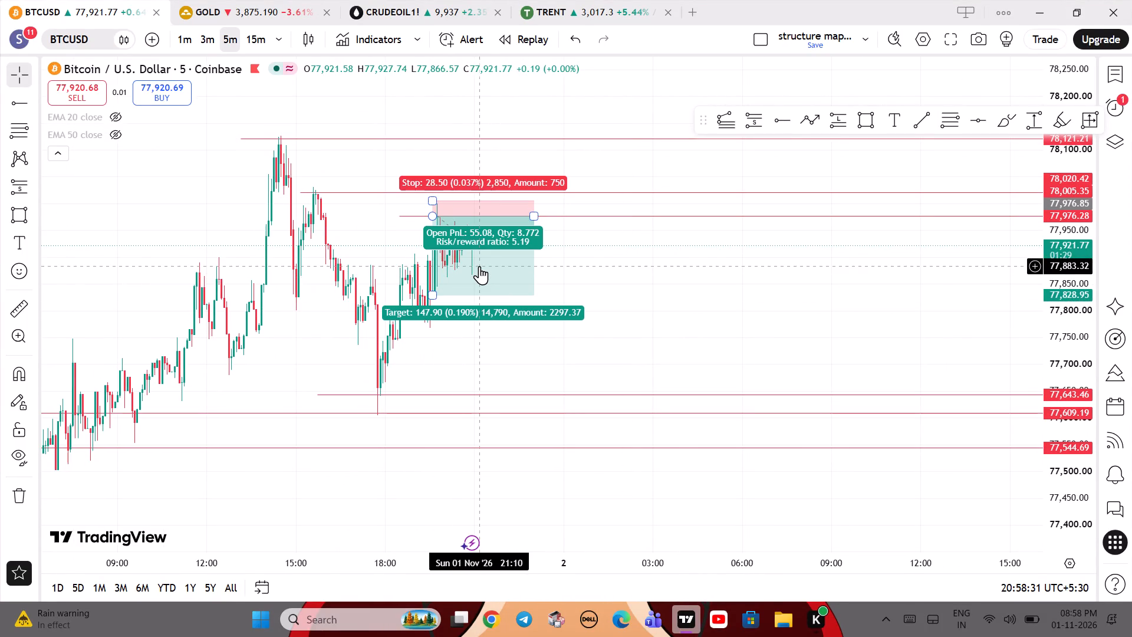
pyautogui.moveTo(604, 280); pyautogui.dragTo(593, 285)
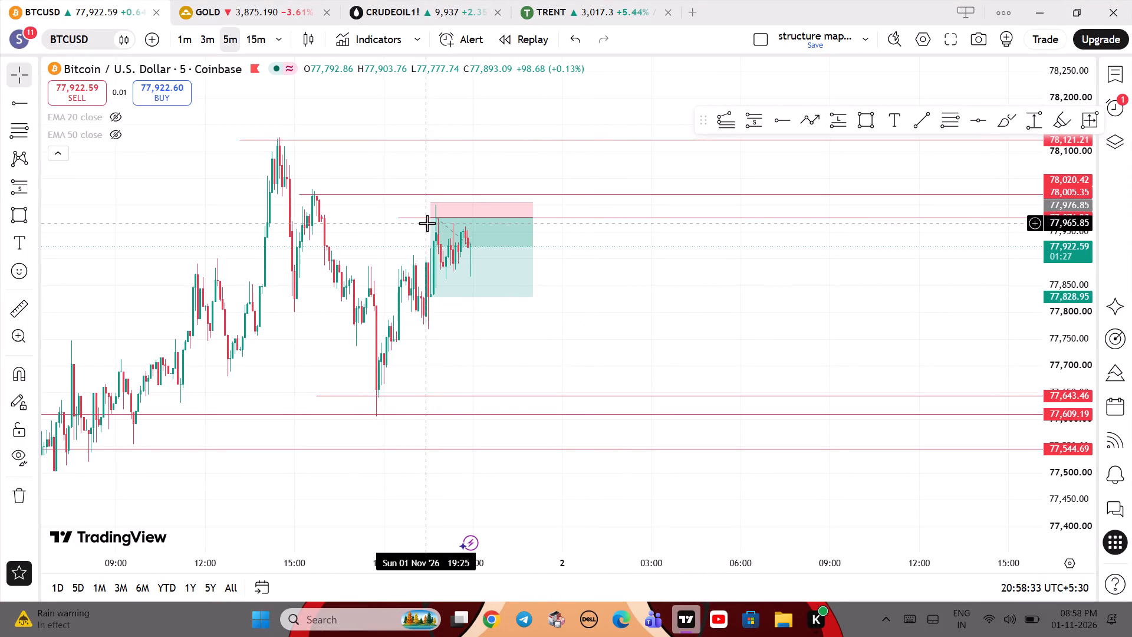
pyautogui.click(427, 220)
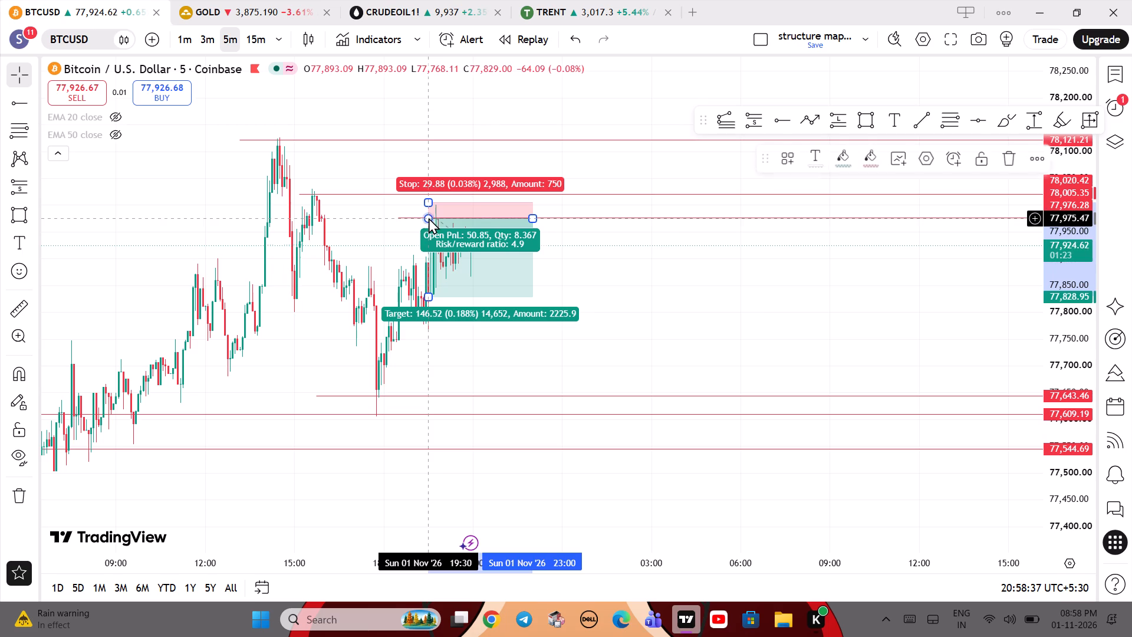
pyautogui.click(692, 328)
# Examine the short position's stop, target and risk/reward figures against the surrounding structure levels.
pyautogui.moveTo(692, 328); pyautogui.dragTo(531, 304)
pyautogui.moveTo(531, 304); pyautogui.dragTo(536, 323)
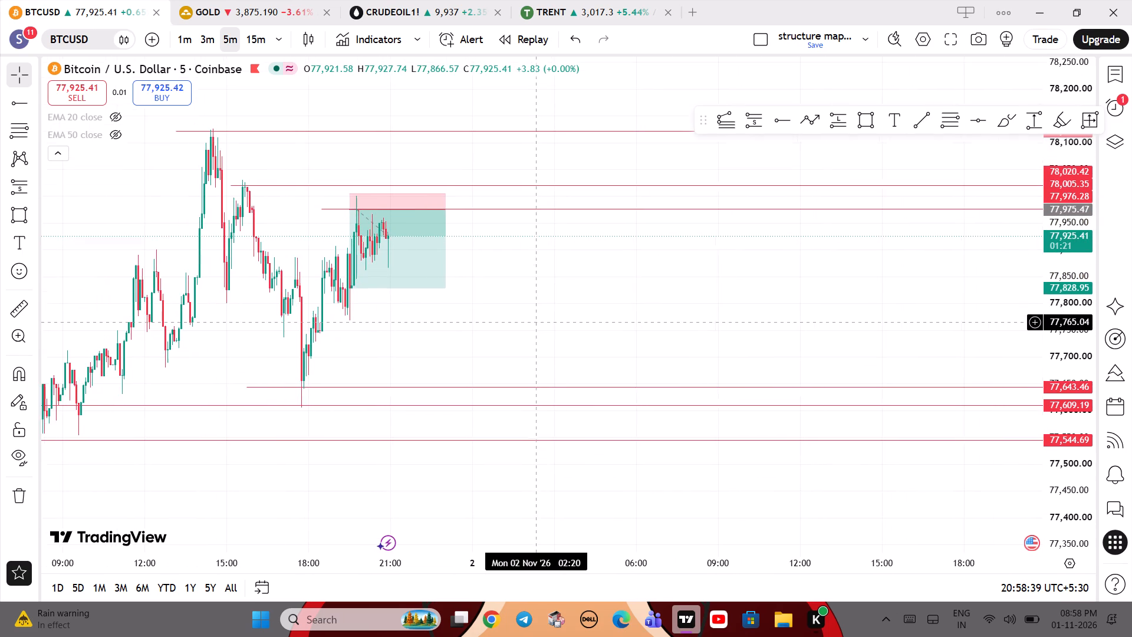
pyautogui.moveTo(536, 323); pyautogui.dragTo(538, 331)
pyautogui.moveTo(516, 276); pyautogui.dragTo(533, 295)
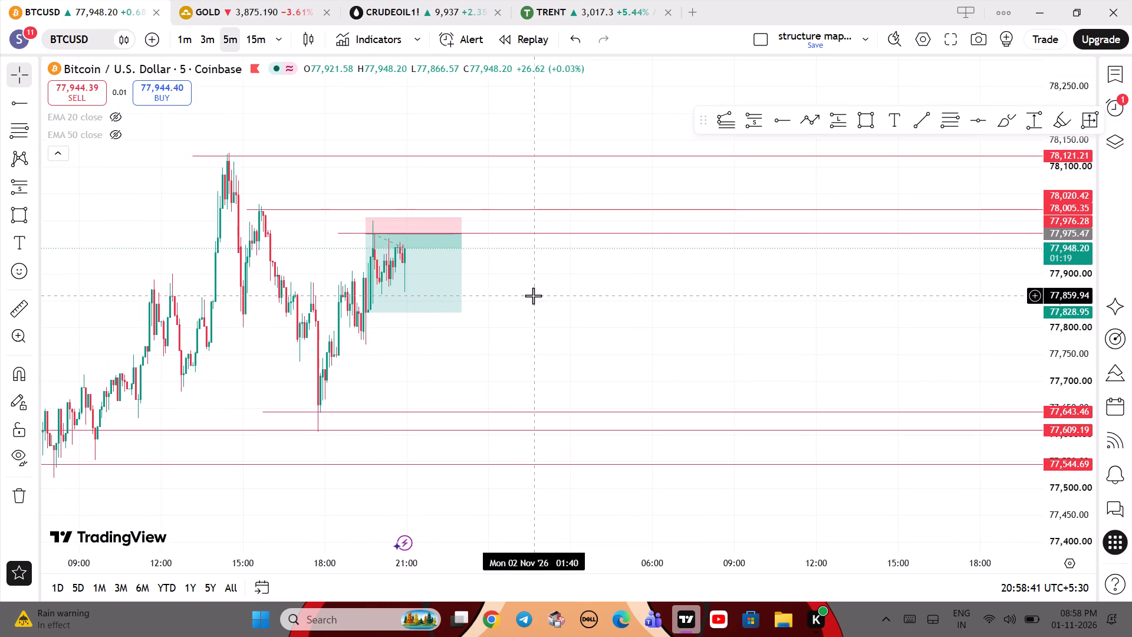
pyautogui.click(462, 291)
pyautogui.click(535, 290)
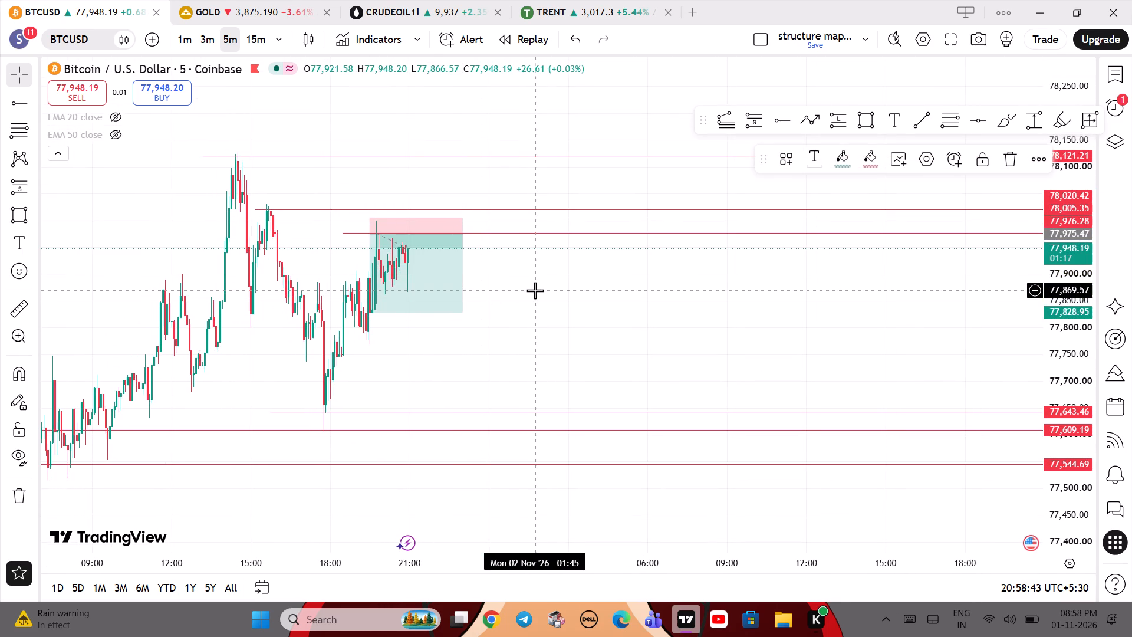
pyautogui.click(440, 285)
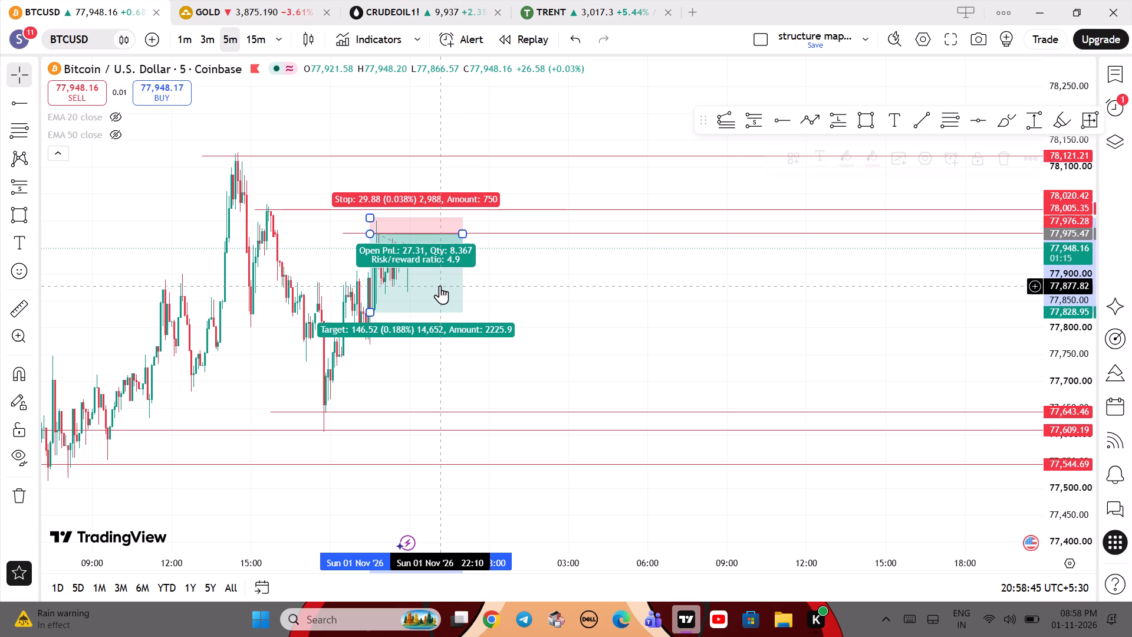
pyautogui.click(525, 289)
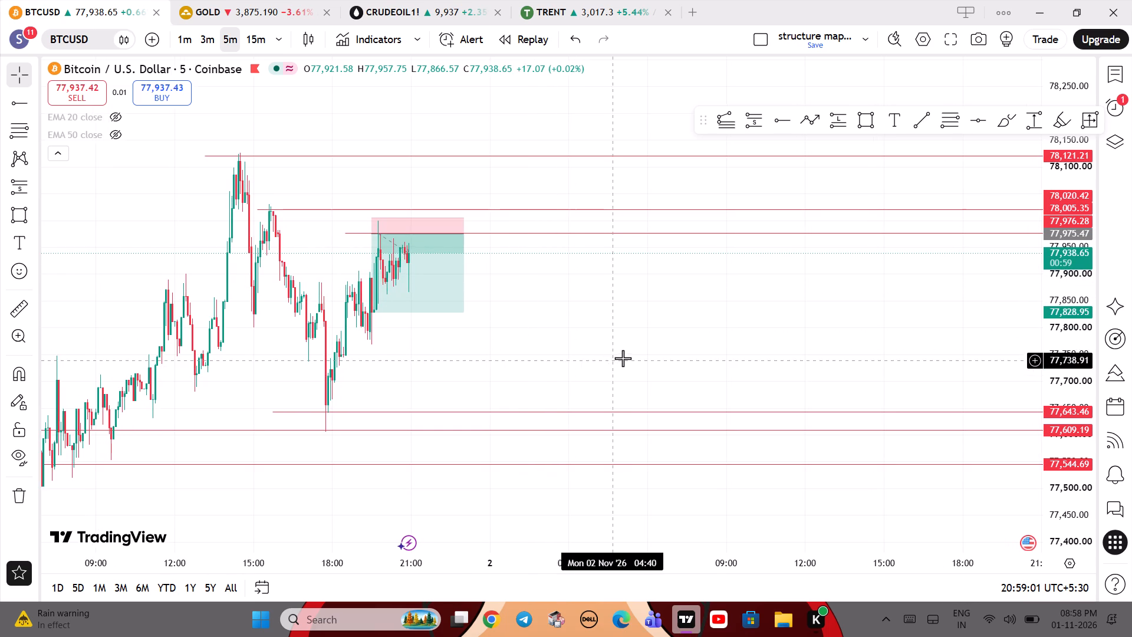
pyautogui.moveTo(1057, 221); pyautogui.dragTo(1051, 242)
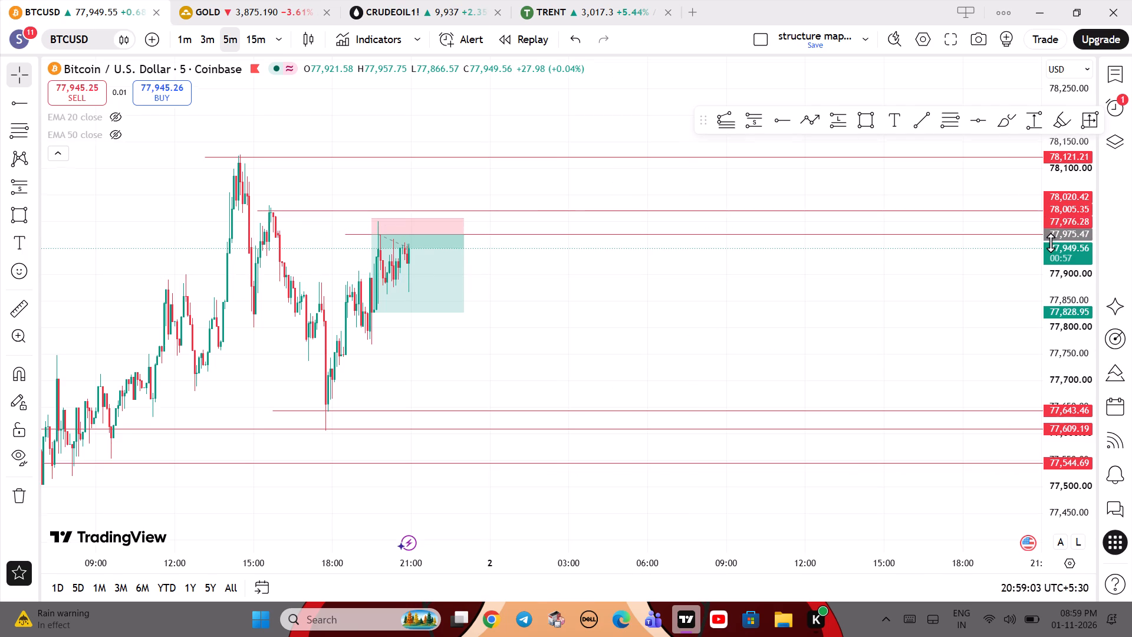
pyautogui.moveTo(1051, 242); pyautogui.dragTo(1050, 249)
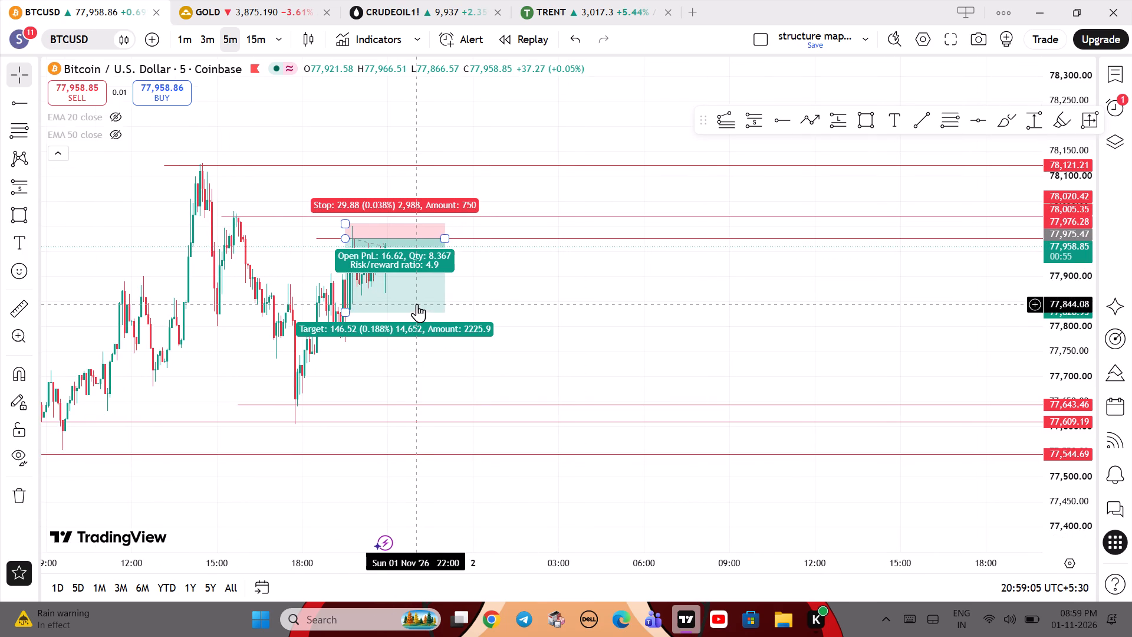
pyautogui.click(424, 308)
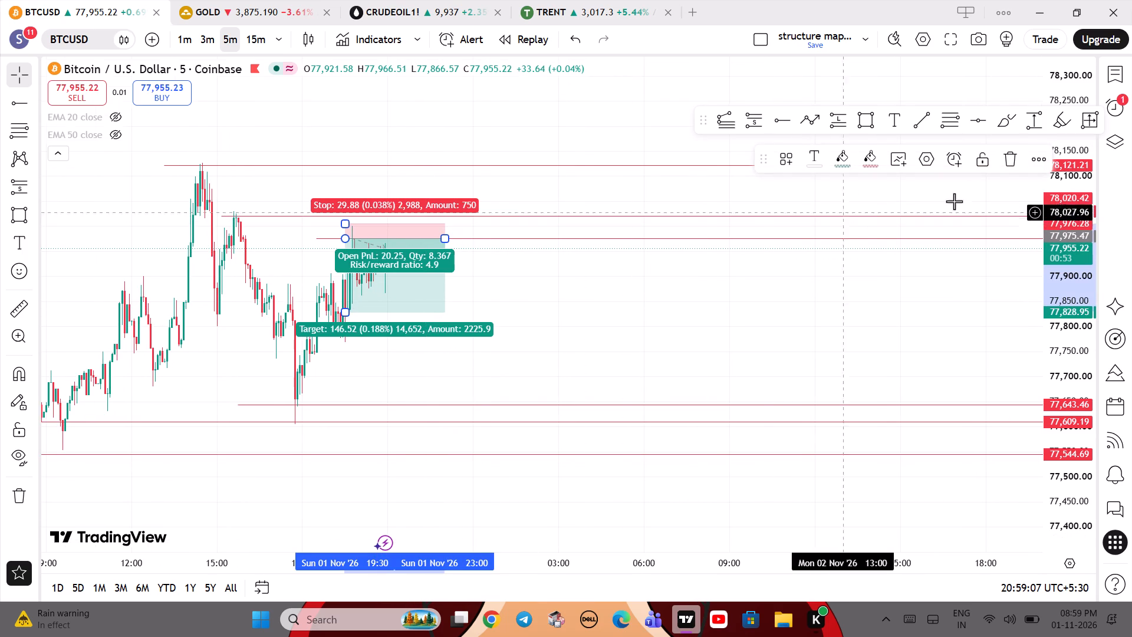
pyautogui.click(737, 198)
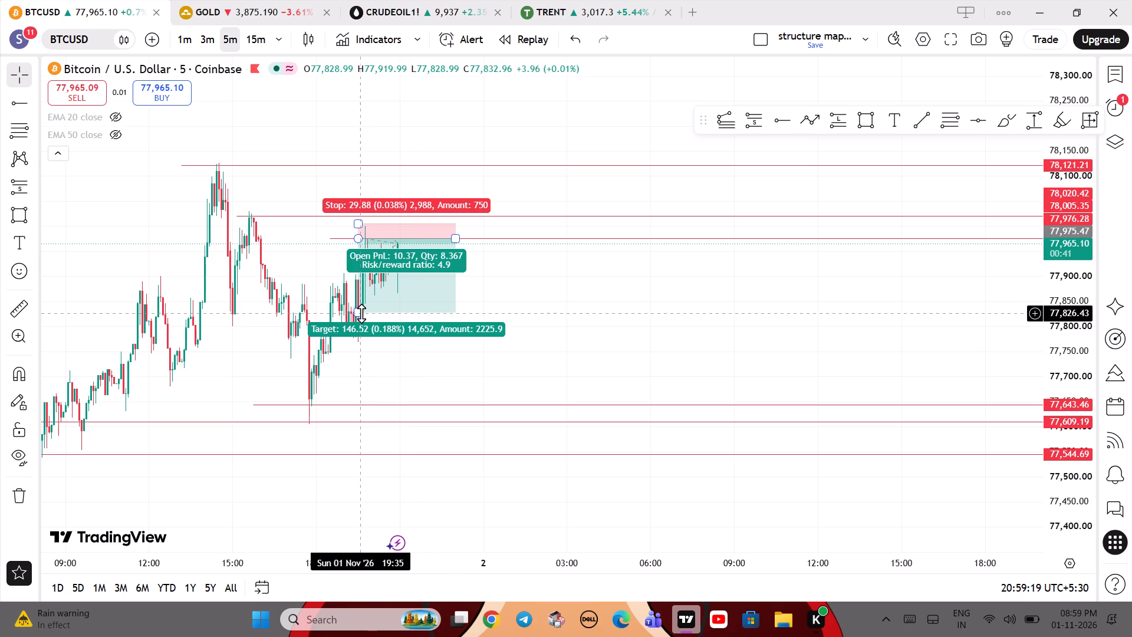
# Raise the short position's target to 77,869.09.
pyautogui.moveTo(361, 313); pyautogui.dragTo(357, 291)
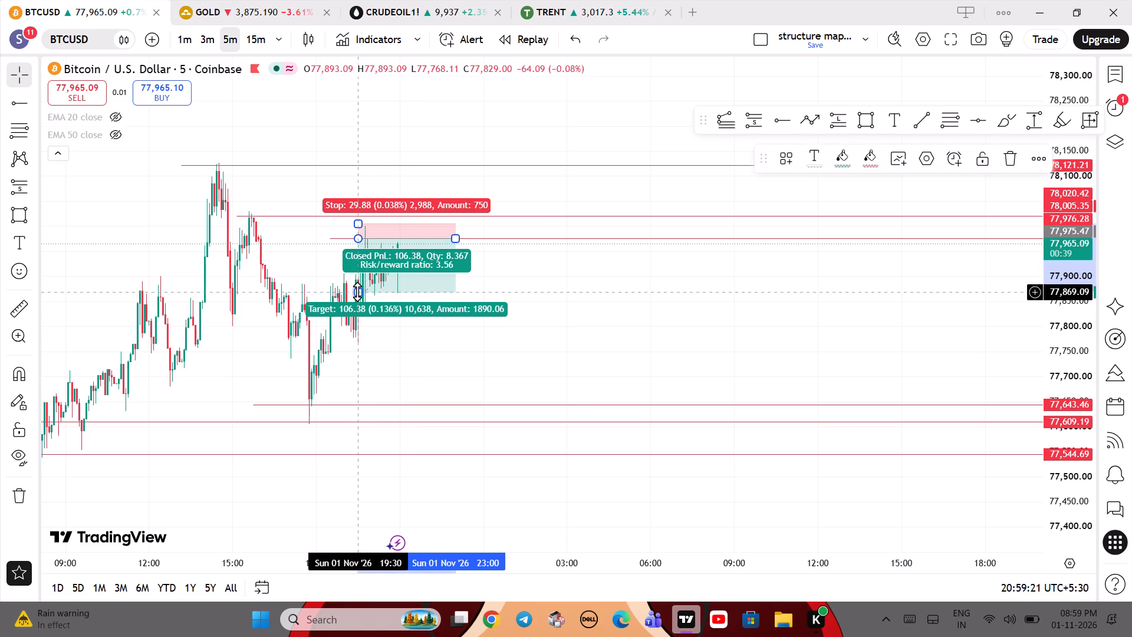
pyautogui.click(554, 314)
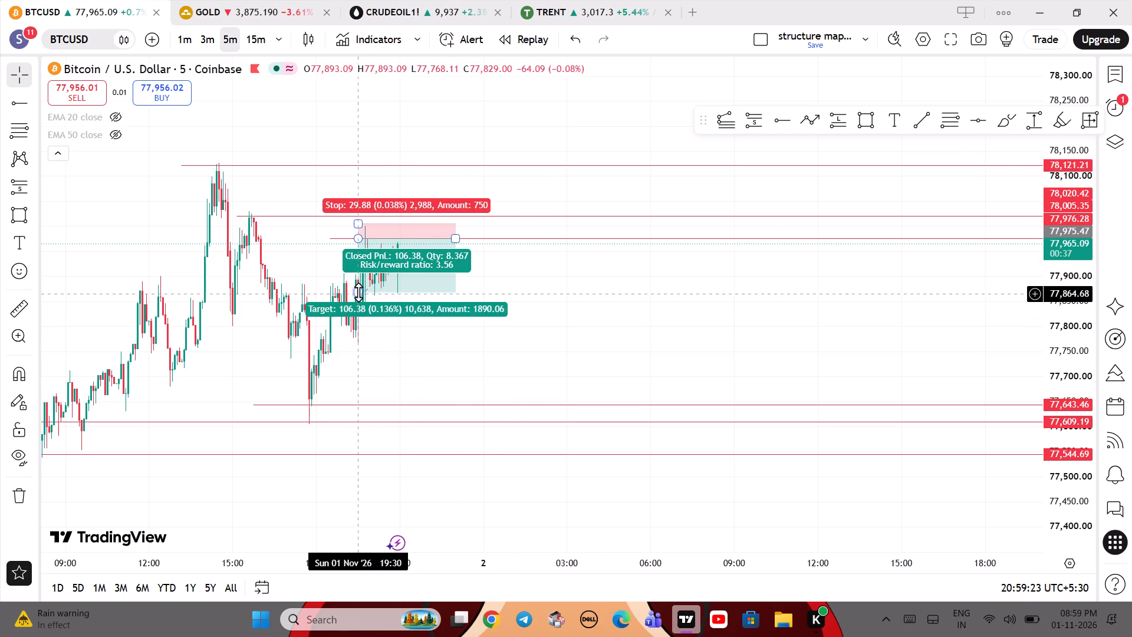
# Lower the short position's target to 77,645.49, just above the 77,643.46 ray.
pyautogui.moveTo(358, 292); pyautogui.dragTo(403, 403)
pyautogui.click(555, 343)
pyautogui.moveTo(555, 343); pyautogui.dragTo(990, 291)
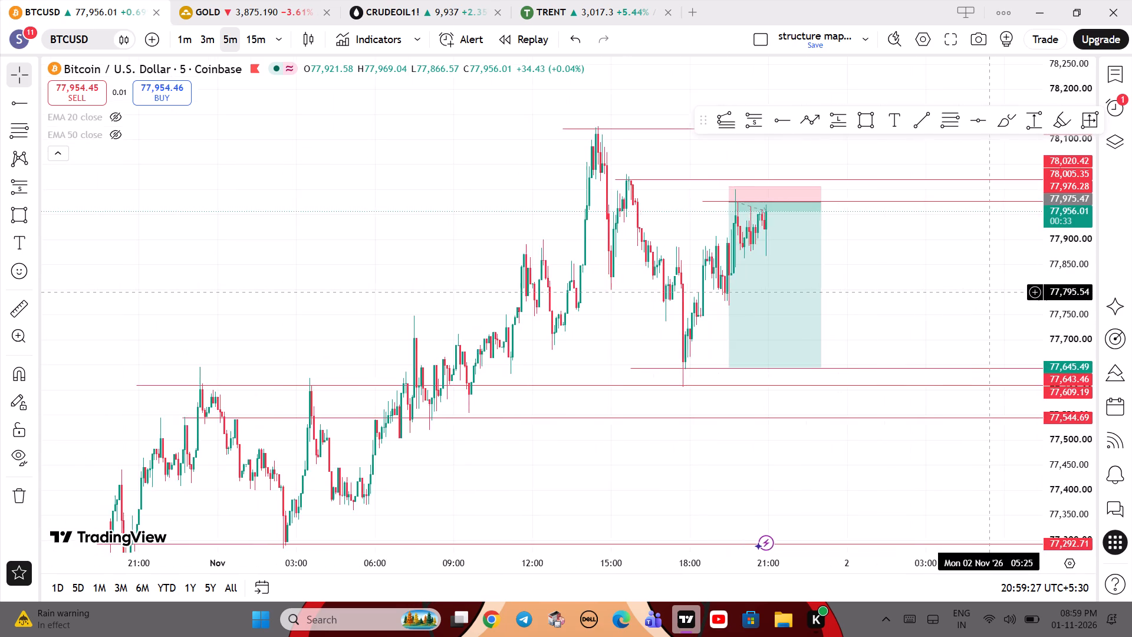
# Delete the short position placed at the 77,976.28 ray.
pyautogui.moveTo(990, 291); pyautogui.dragTo(596, 415)
pyautogui.click(410, 428)
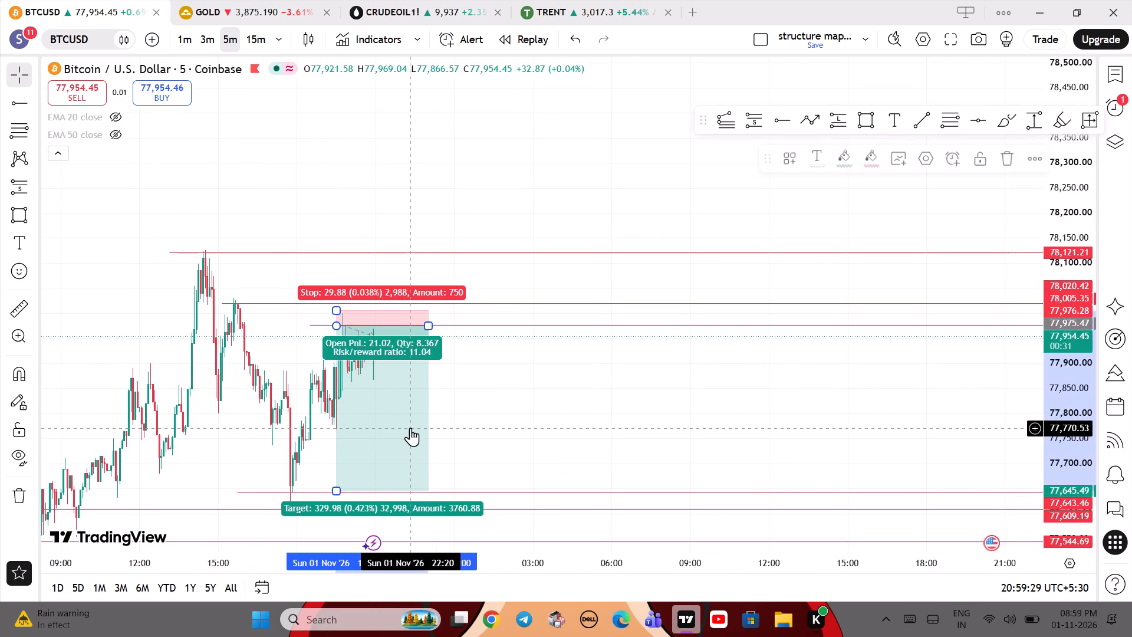
pyautogui.click(1013, 165)
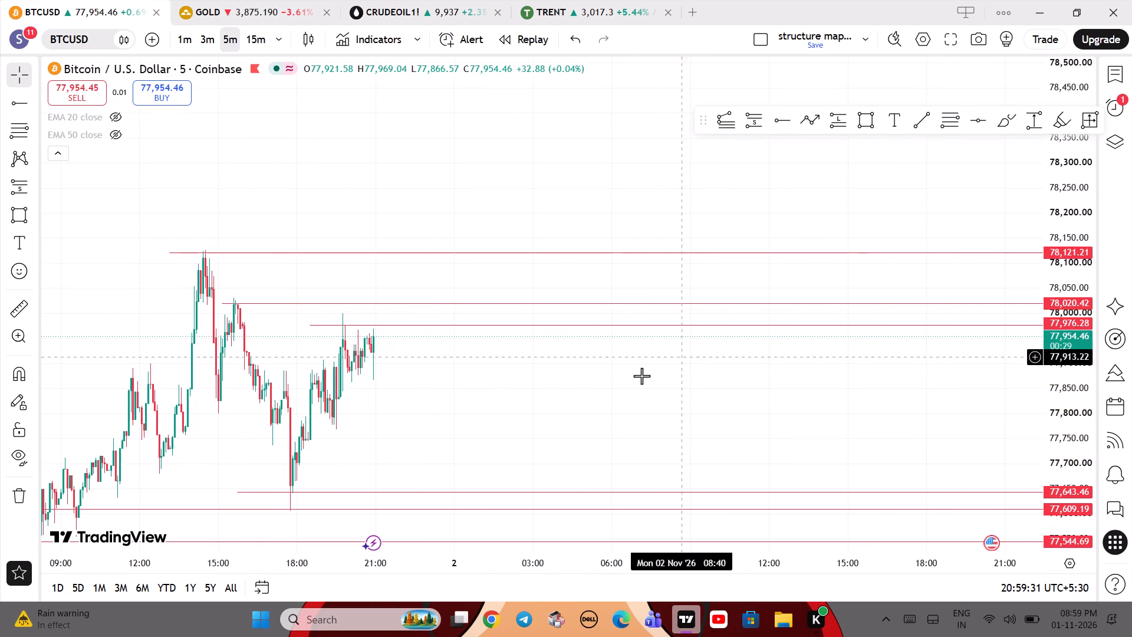
# Draw a Fibonacci retracement from about 77,884 at 16:35 on 1 Nov to about 77,616 at 01:35 on 2 Nov.
pyautogui.moveTo(609, 393); pyautogui.dragTo(686, 352)
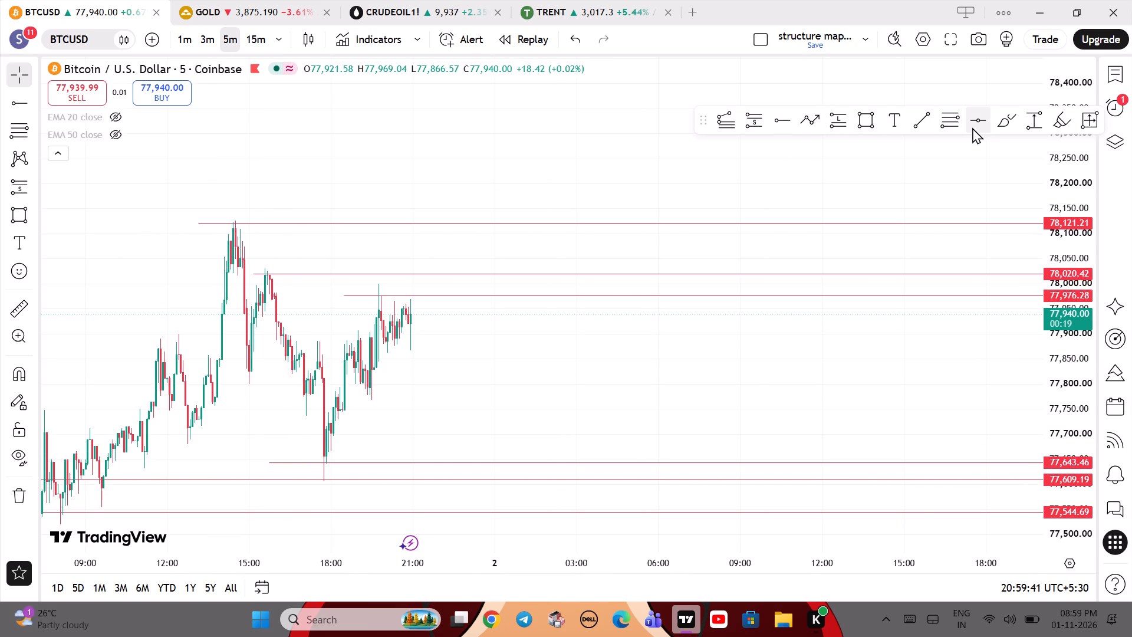
pyautogui.moveTo(972, 127); pyautogui.dragTo(957, 117)
pyautogui.click(957, 117)
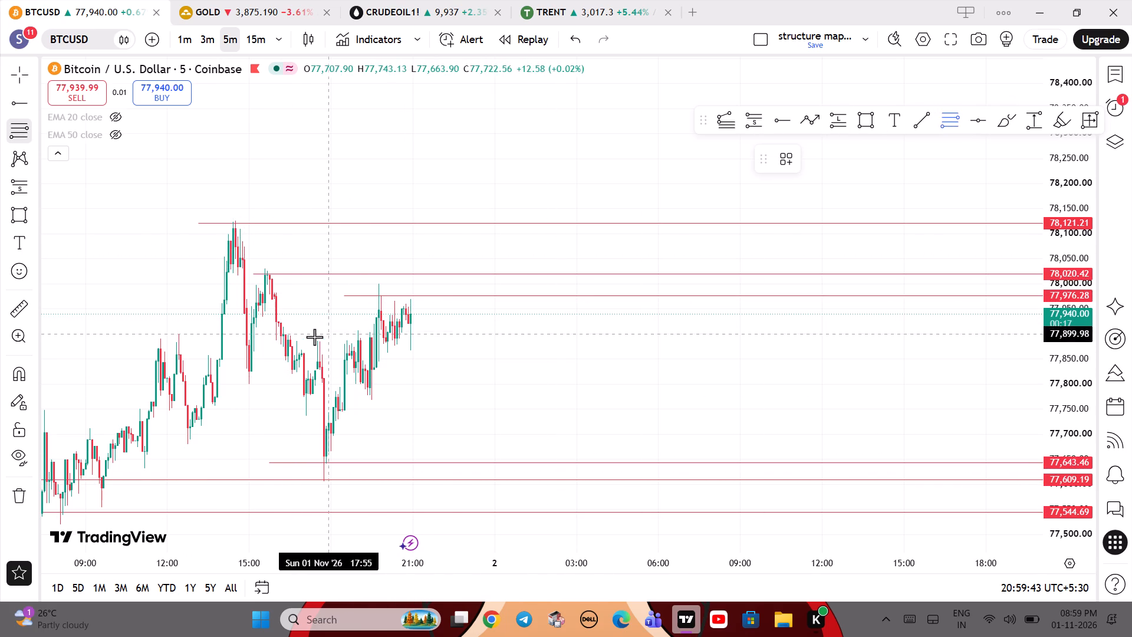
pyautogui.moveTo(293, 342); pyautogui.dragTo(537, 476)
pyautogui.click(537, 476)
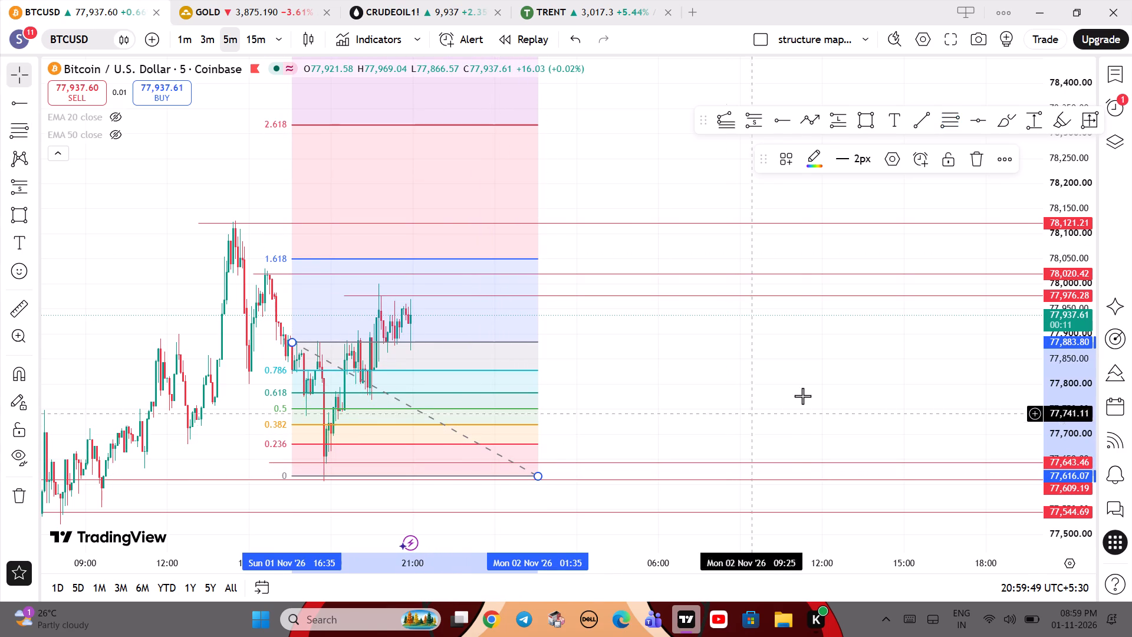
pyautogui.click(667, 342)
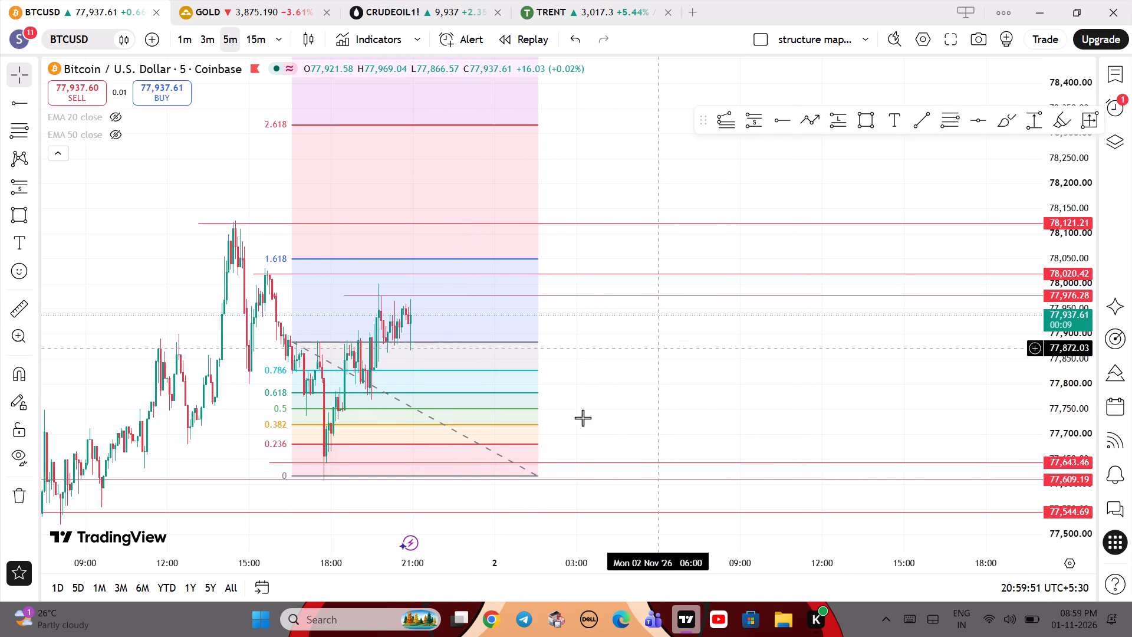
pyautogui.click(528, 473)
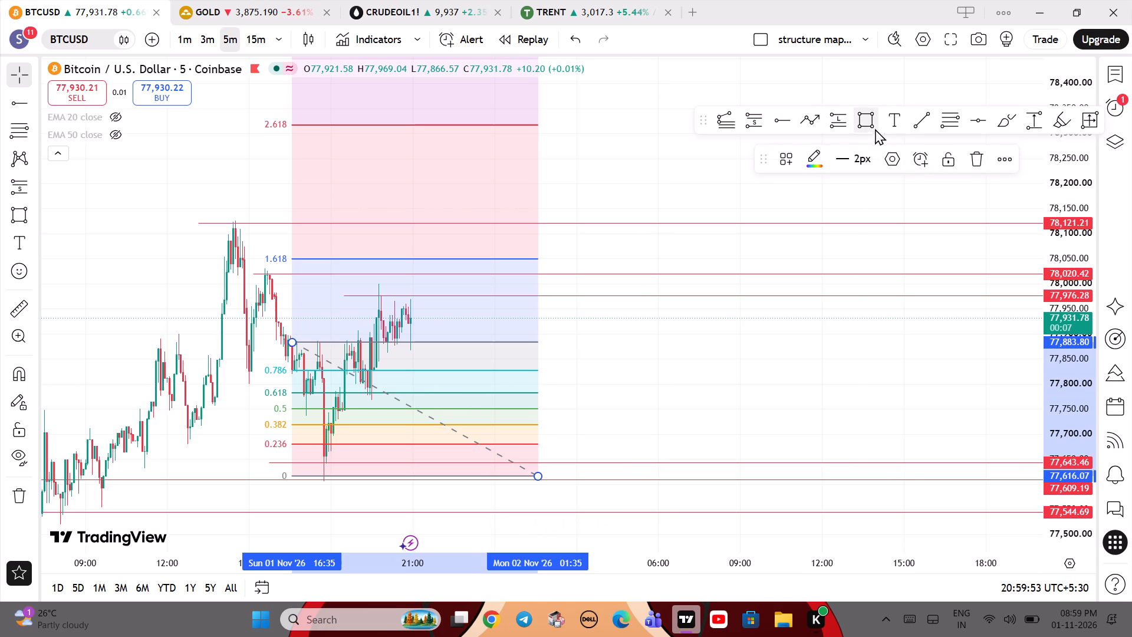
# Place a long position at 19:30 on 1 Nov with entry 77,873.50, stop 77,764.65 and target 78,047.08 near the 1.618 Fibonacci level.
pyautogui.click(849, 122)
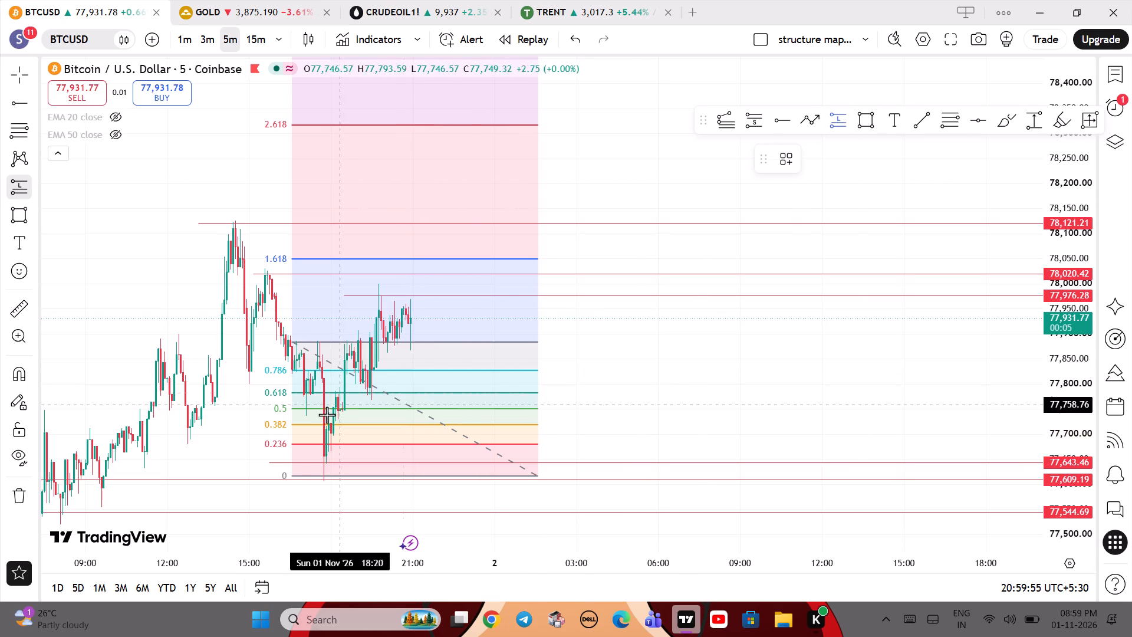
pyautogui.click(372, 347)
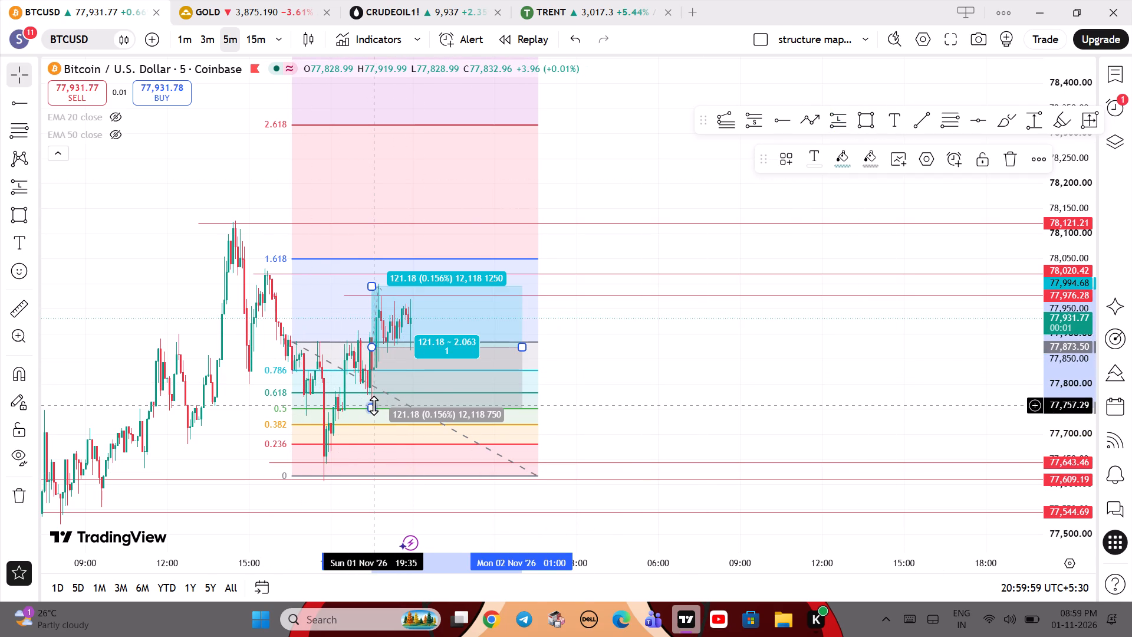
pyautogui.moveTo(374, 405); pyautogui.dragTo(353, 402)
pyautogui.moveTo(375, 285); pyautogui.dragTo(358, 261)
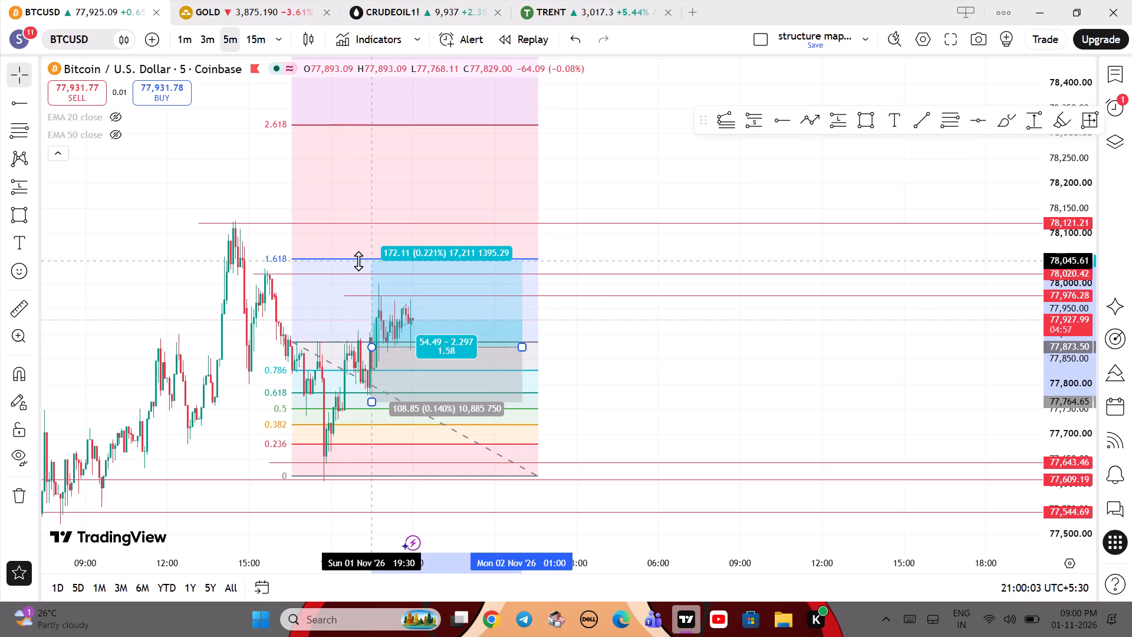
pyautogui.moveTo(358, 261); pyautogui.dragTo(357, 260)
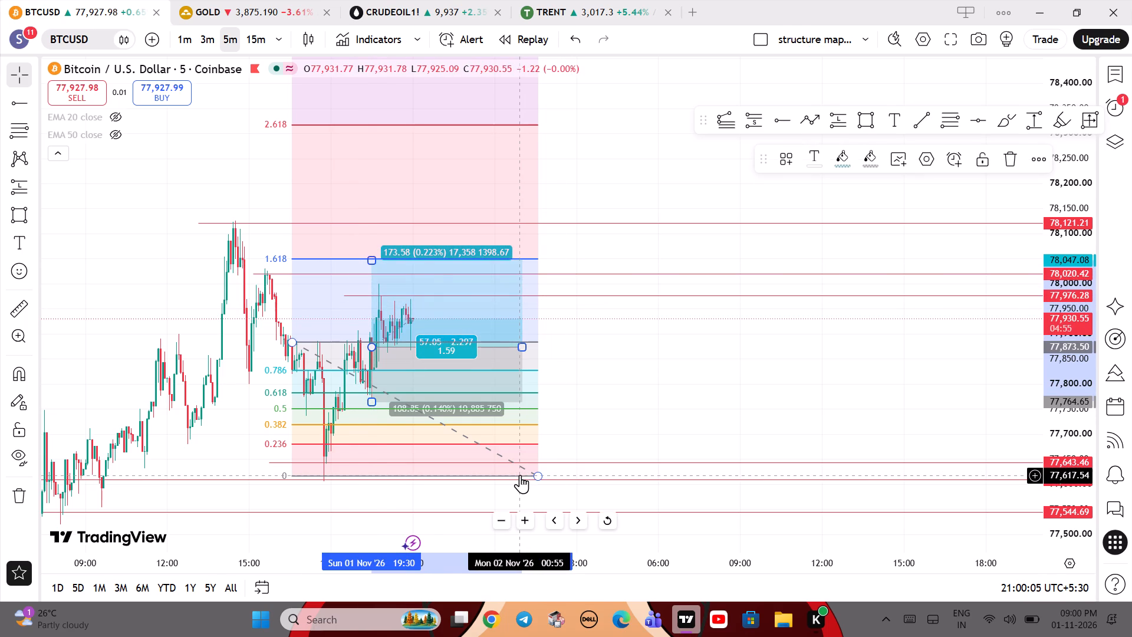
# Delete the Fibonacci retracement spanning 16:35 on 1 Nov to 01:35 on 2 Nov.
pyautogui.click(520, 475)
pyautogui.click(979, 163)
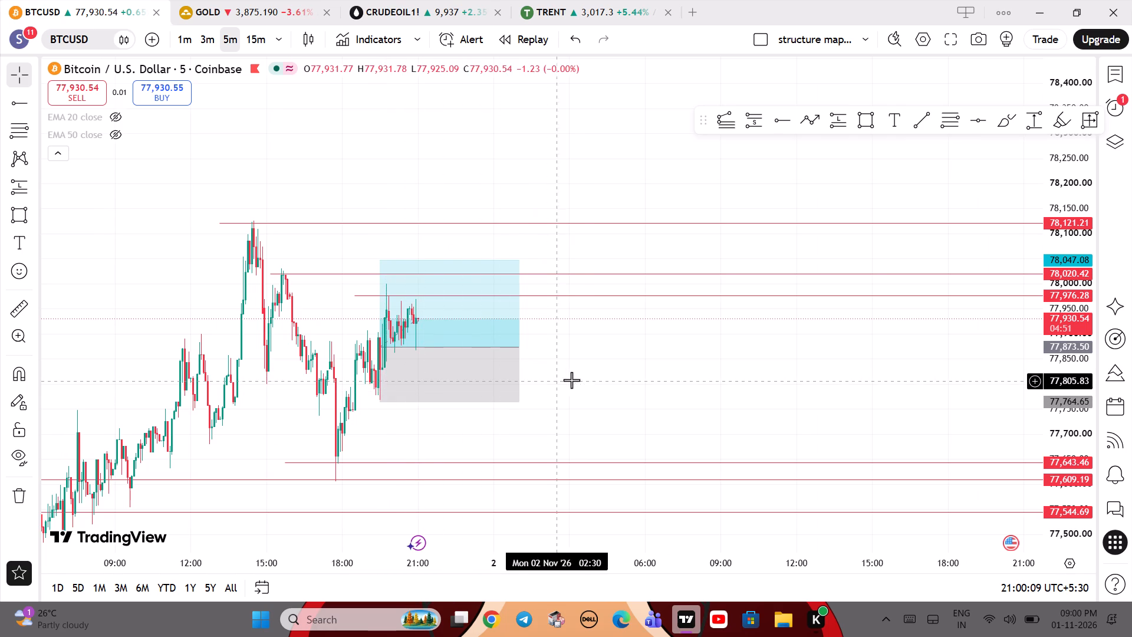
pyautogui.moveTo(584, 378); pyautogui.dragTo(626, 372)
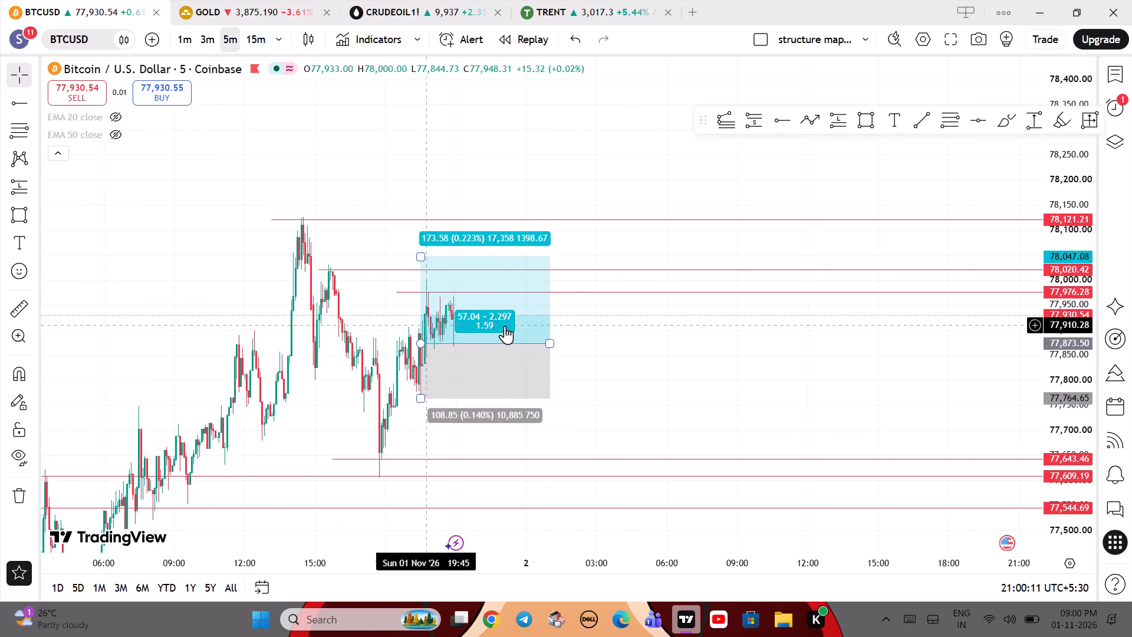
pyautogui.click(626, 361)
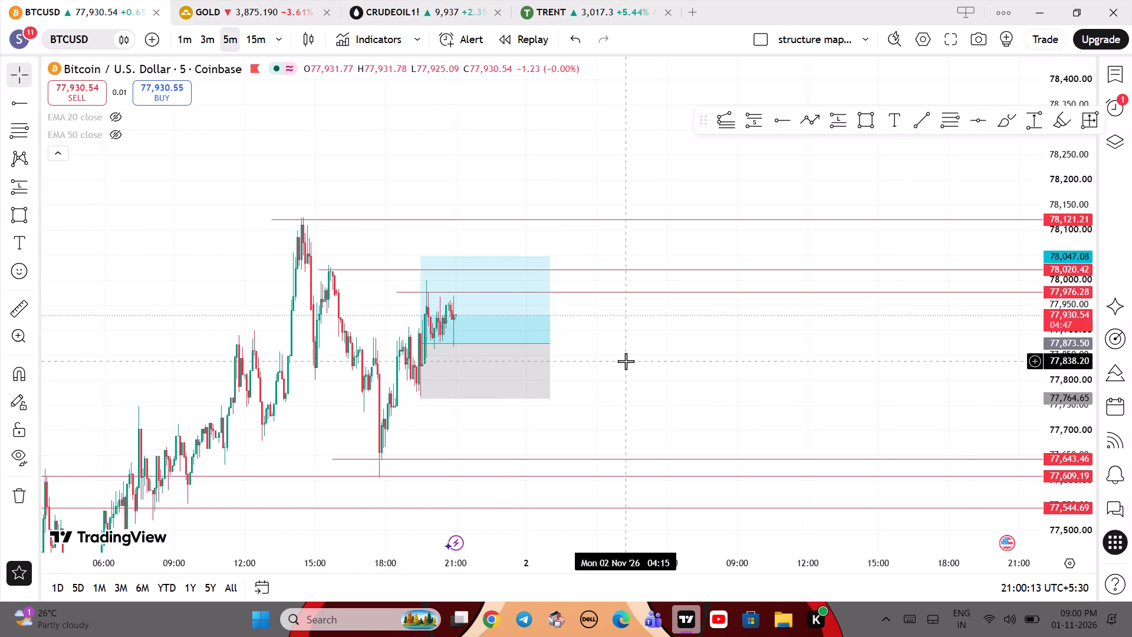
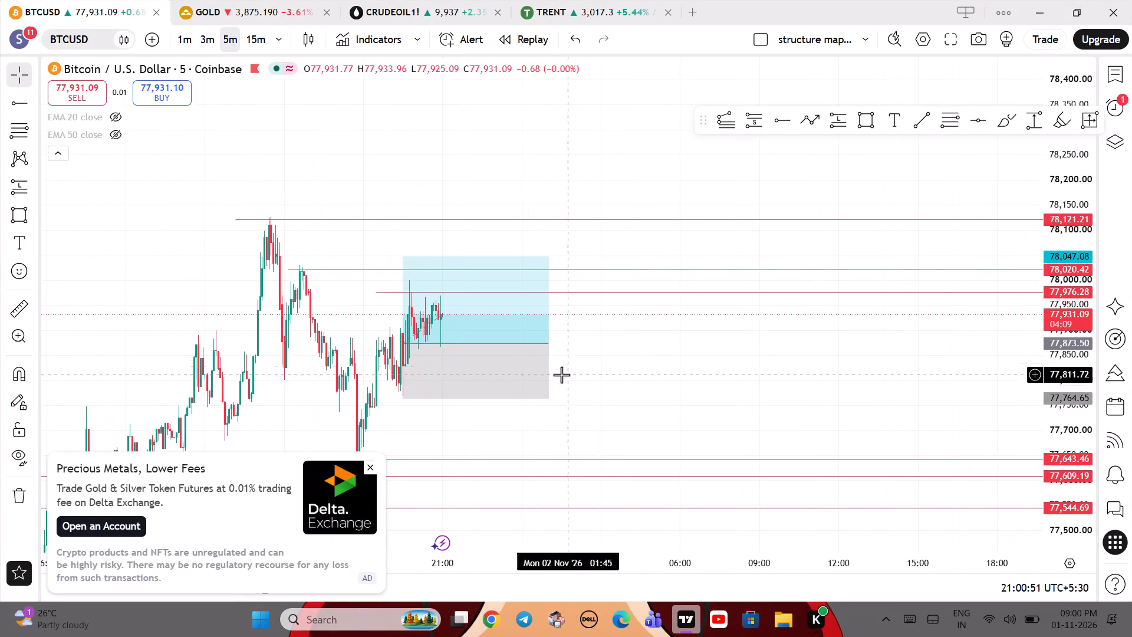
# Dismiss the advertisement and examine the BTCUSD 5-minute swings of 1 Nov around the long position and the horizontal rays.
pyautogui.click(369, 472)
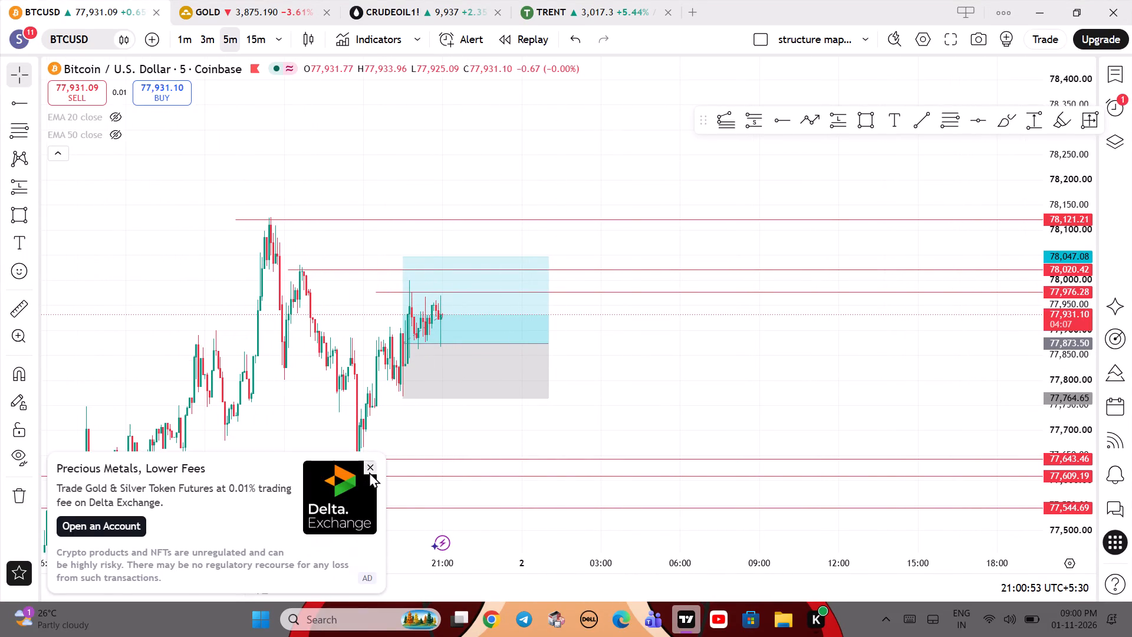
pyautogui.click(692, 383)
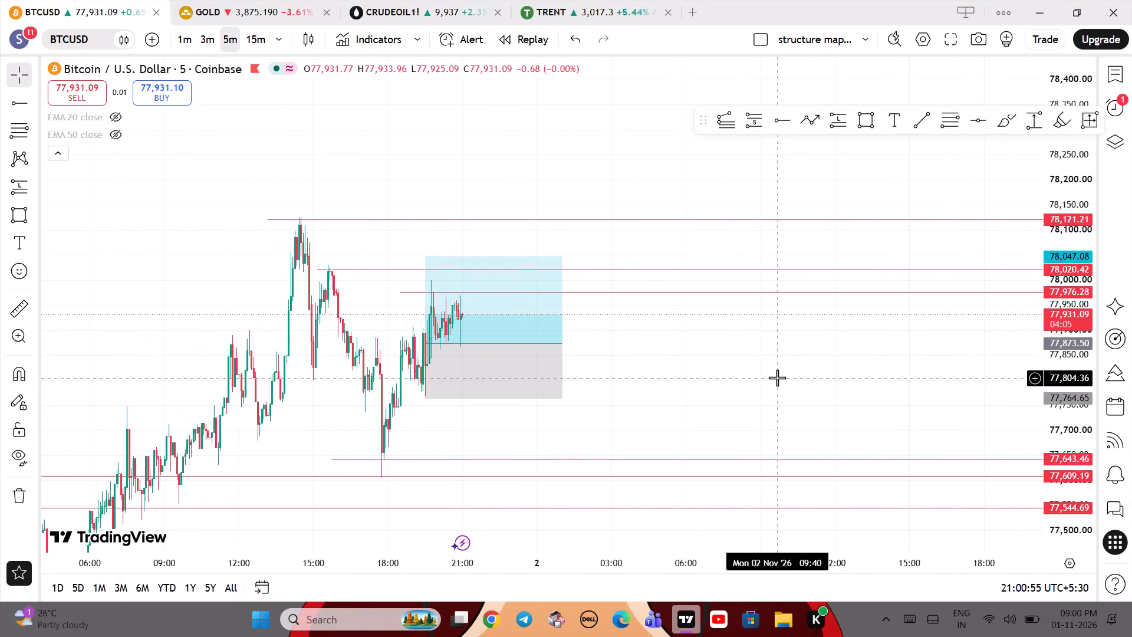
pyautogui.moveTo(1062, 189); pyautogui.dragTo(1056, 270)
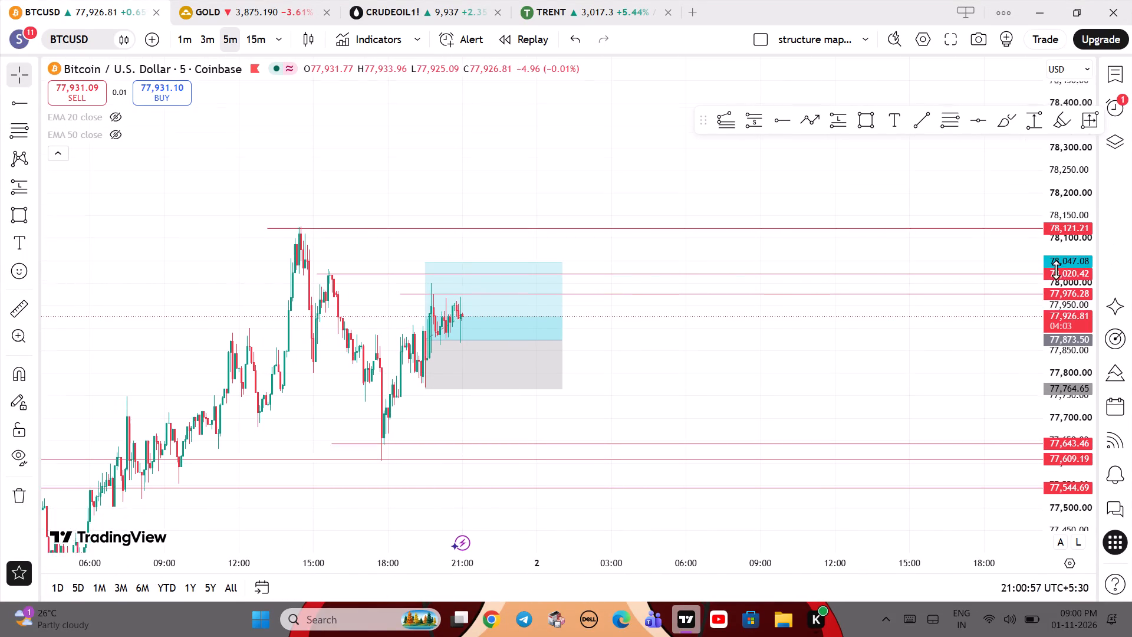
pyautogui.moveTo(1056, 270); pyautogui.dragTo(1058, 291)
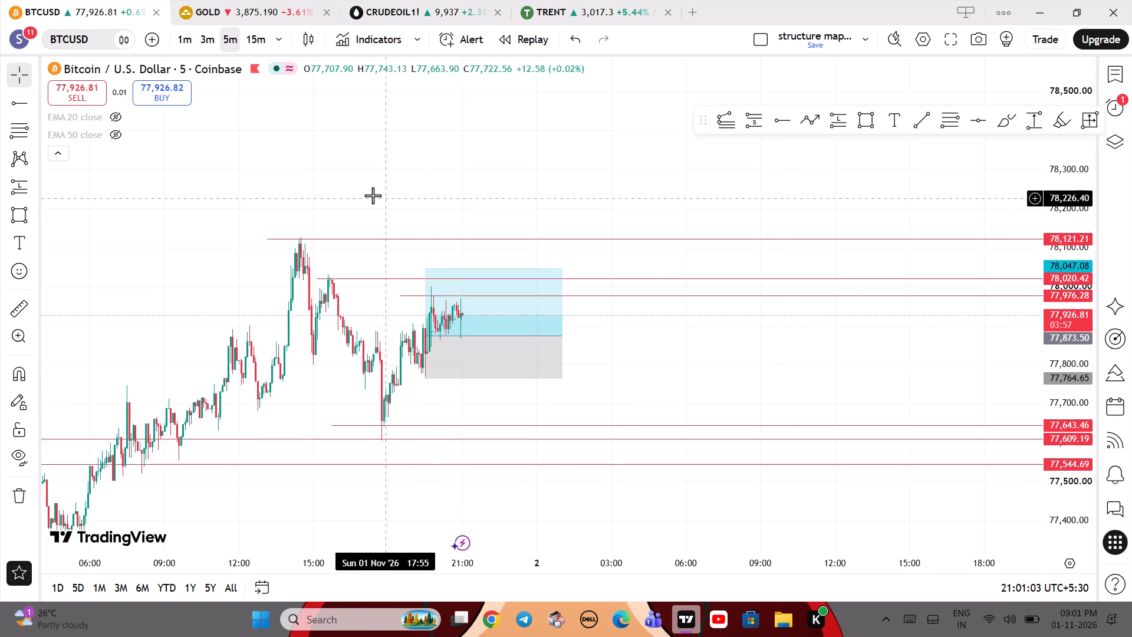
pyautogui.moveTo(372, 195); pyautogui.dragTo(360, 190)
pyautogui.moveTo(360, 190); pyautogui.dragTo(422, 150)
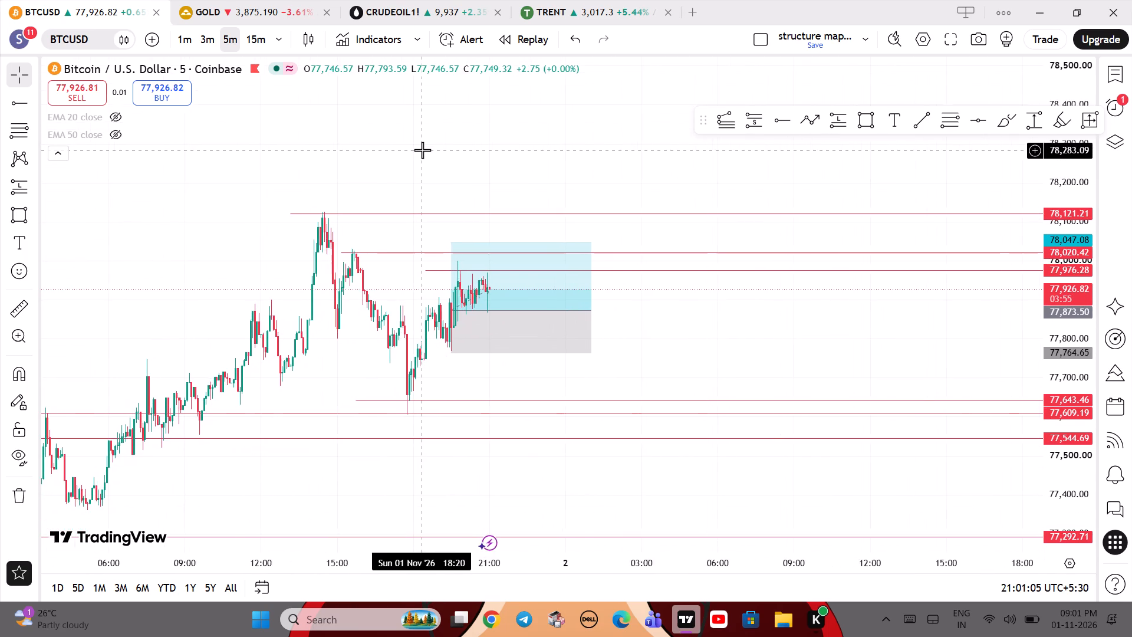
pyautogui.moveTo(705, 326); pyautogui.dragTo(623, 293)
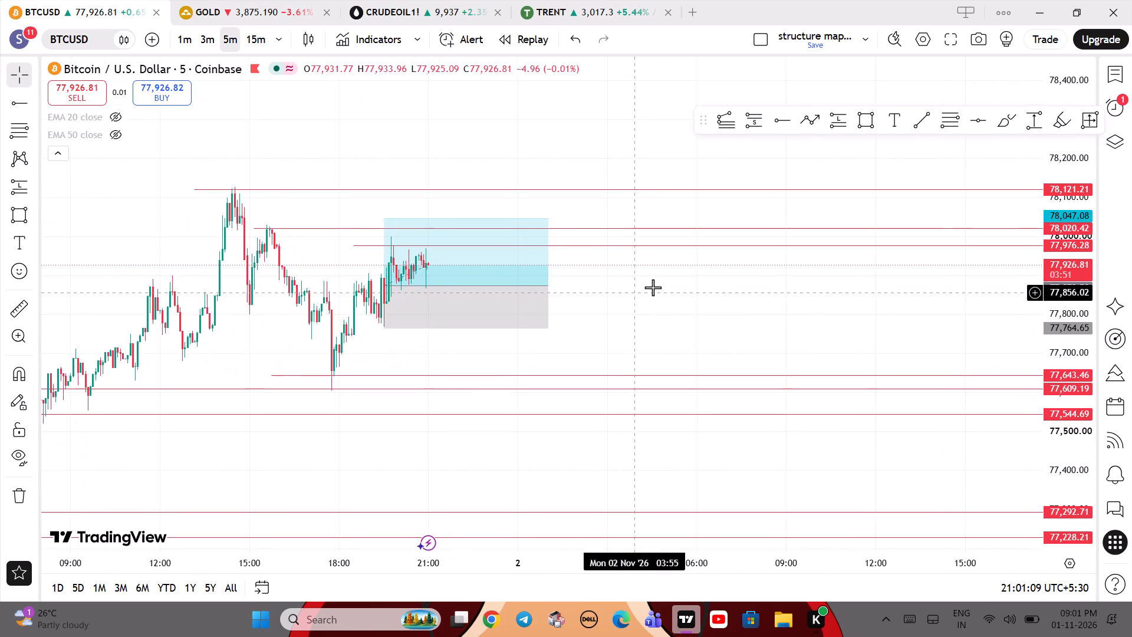
pyautogui.moveTo(528, 146); pyautogui.dragTo(538, 142)
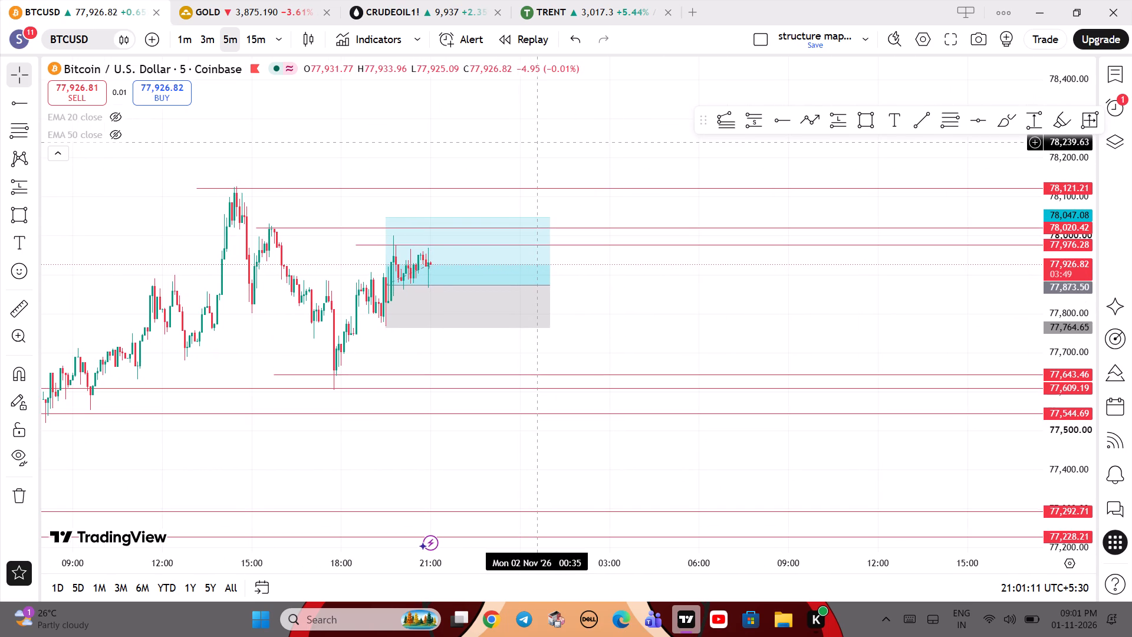
pyautogui.moveTo(538, 142); pyautogui.dragTo(533, 167)
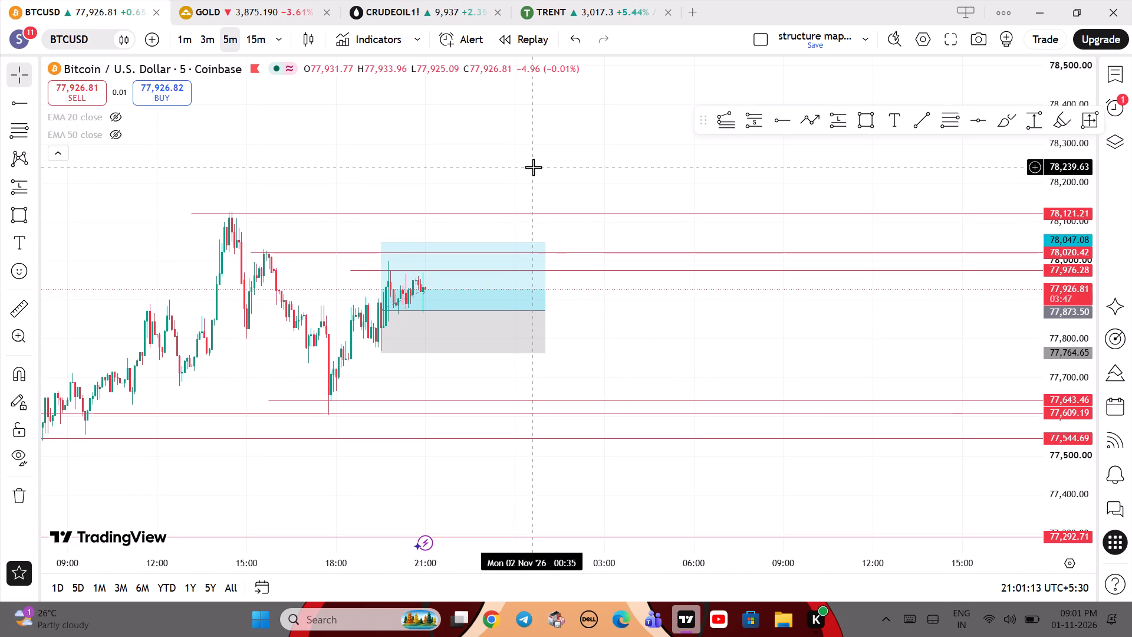
pyautogui.moveTo(348, 173); pyautogui.dragTo(414, 143)
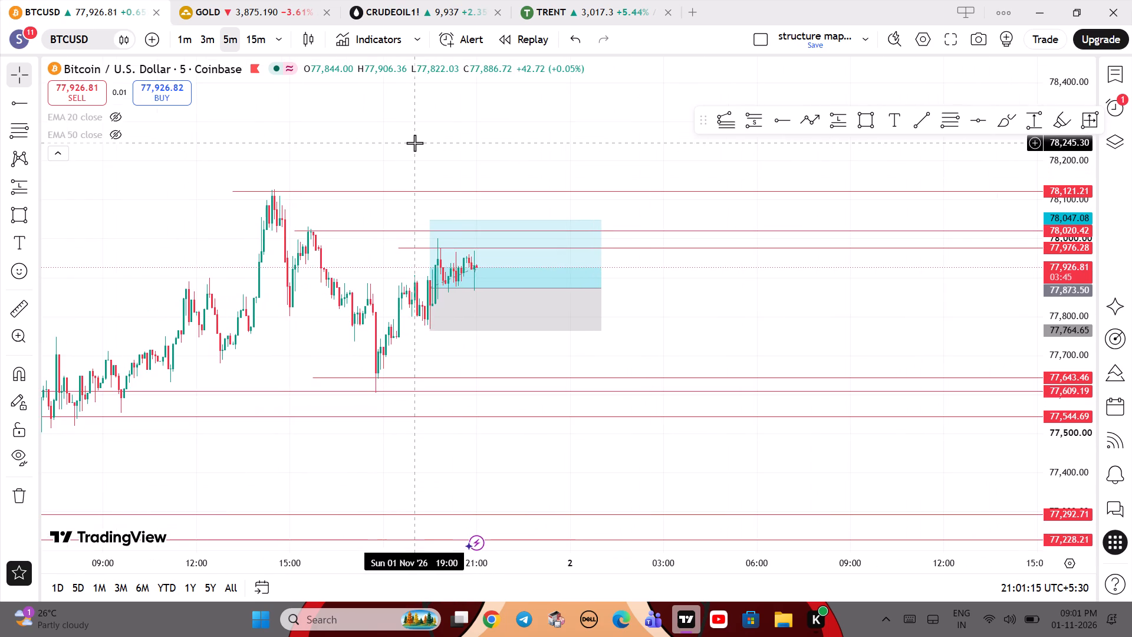
pyautogui.moveTo(621, 275); pyautogui.dragTo(607, 262)
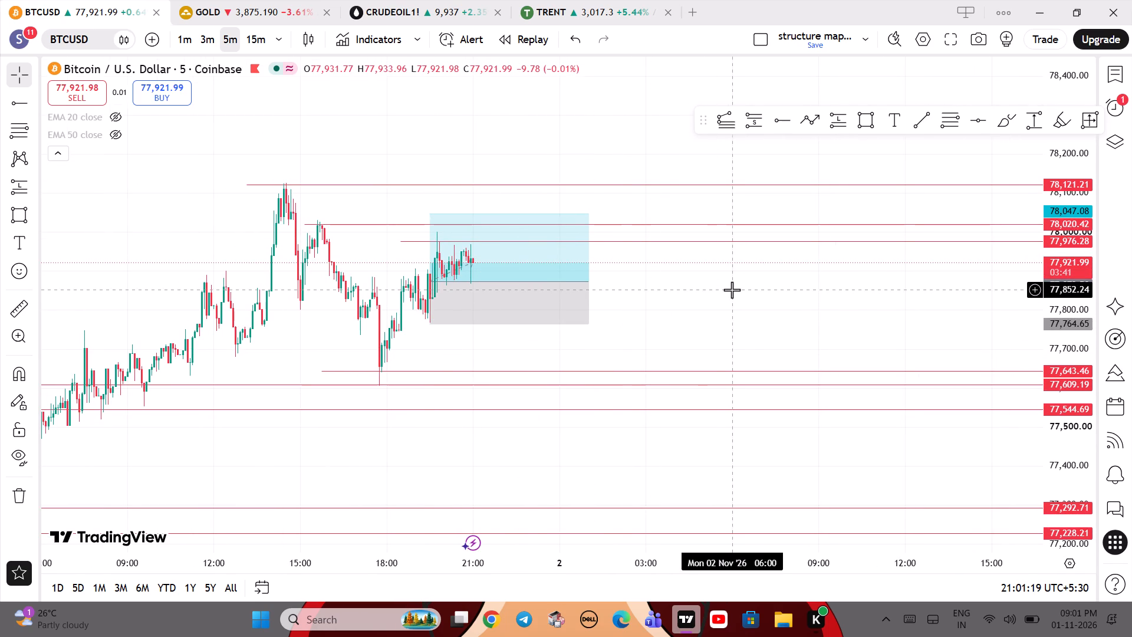
pyautogui.moveTo(732, 290); pyautogui.dragTo(729, 284)
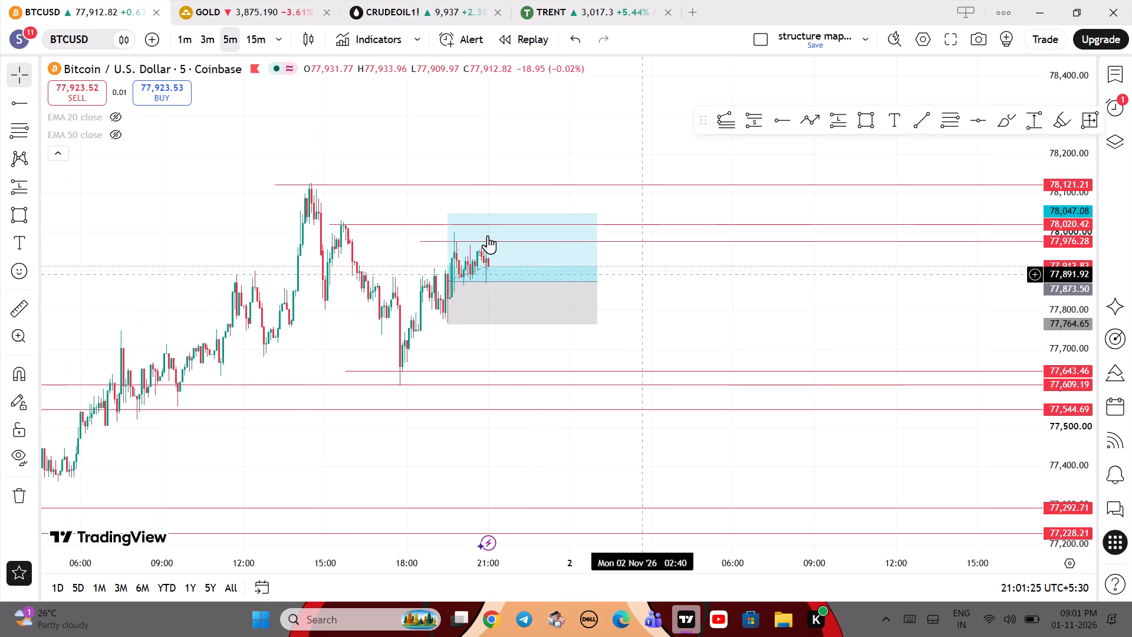
pyautogui.moveTo(405, 173); pyautogui.dragTo(436, 169)
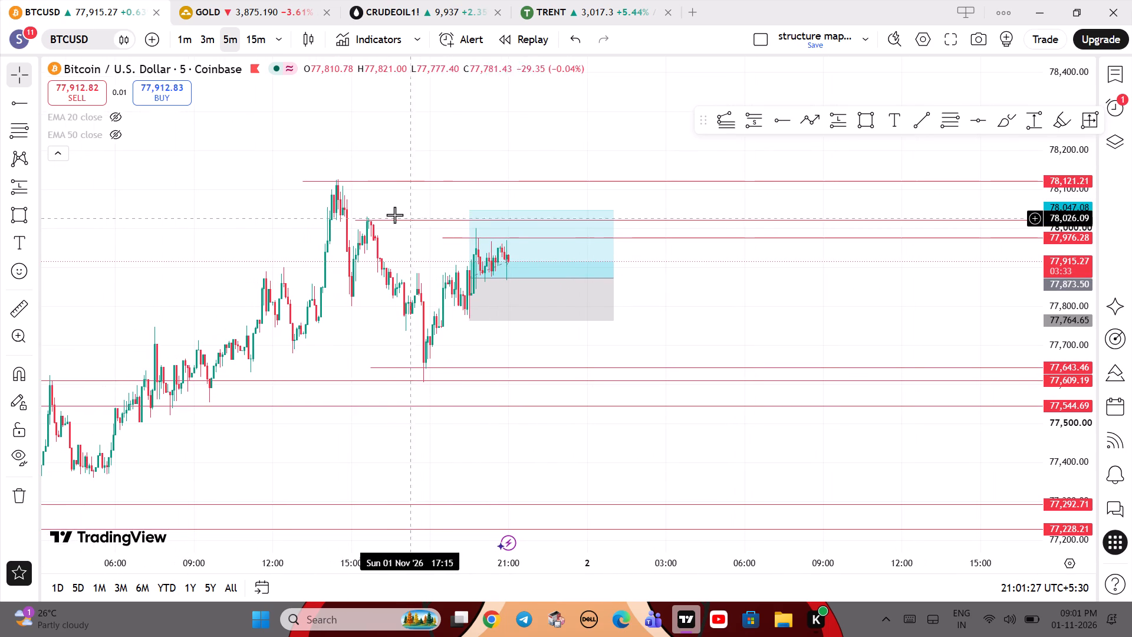
pyautogui.moveTo(394, 213); pyautogui.dragTo(465, 181)
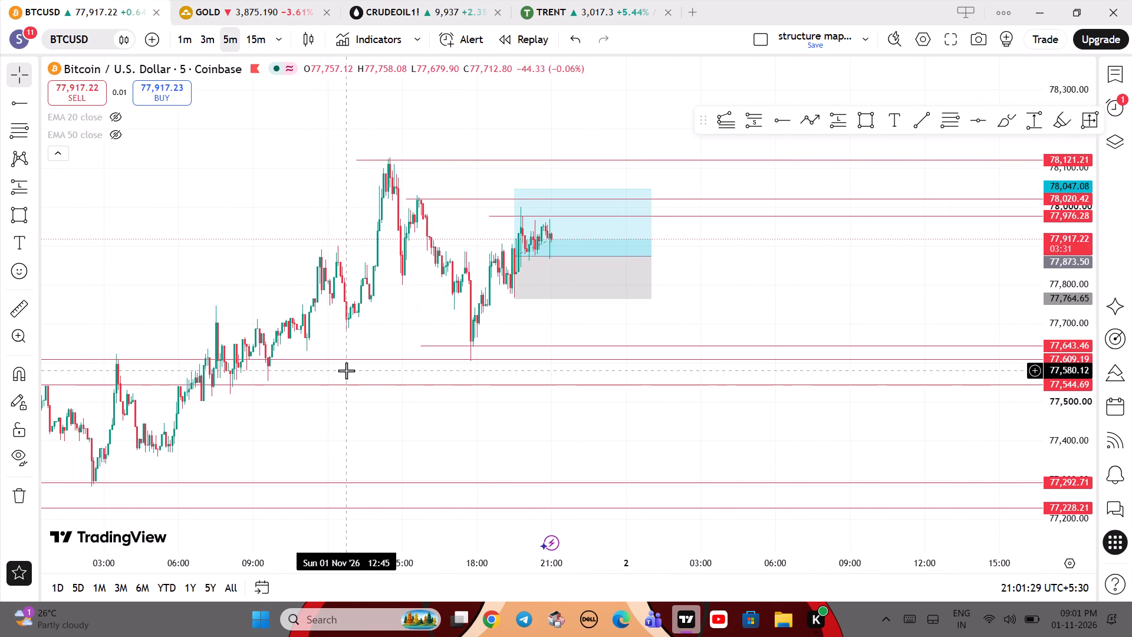
pyautogui.moveTo(394, 322); pyautogui.dragTo(525, 242)
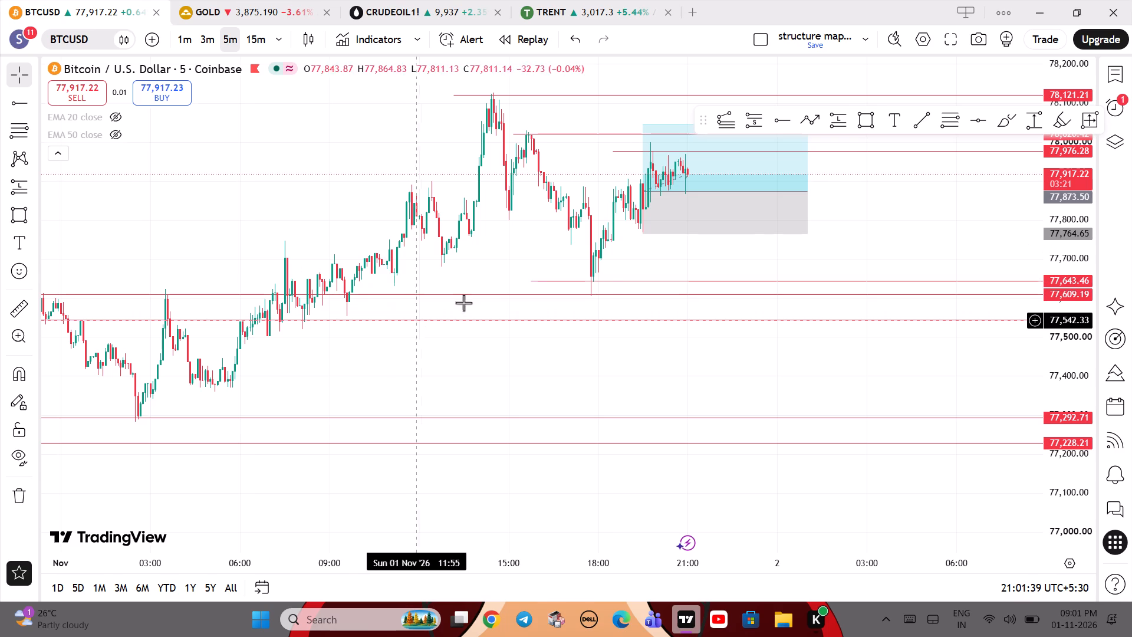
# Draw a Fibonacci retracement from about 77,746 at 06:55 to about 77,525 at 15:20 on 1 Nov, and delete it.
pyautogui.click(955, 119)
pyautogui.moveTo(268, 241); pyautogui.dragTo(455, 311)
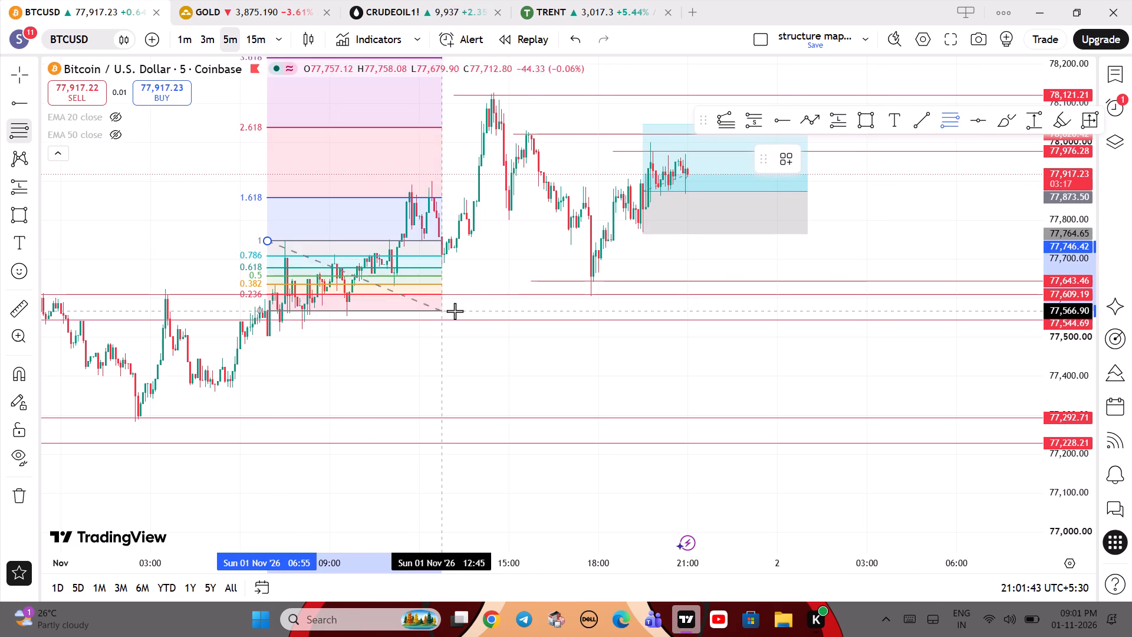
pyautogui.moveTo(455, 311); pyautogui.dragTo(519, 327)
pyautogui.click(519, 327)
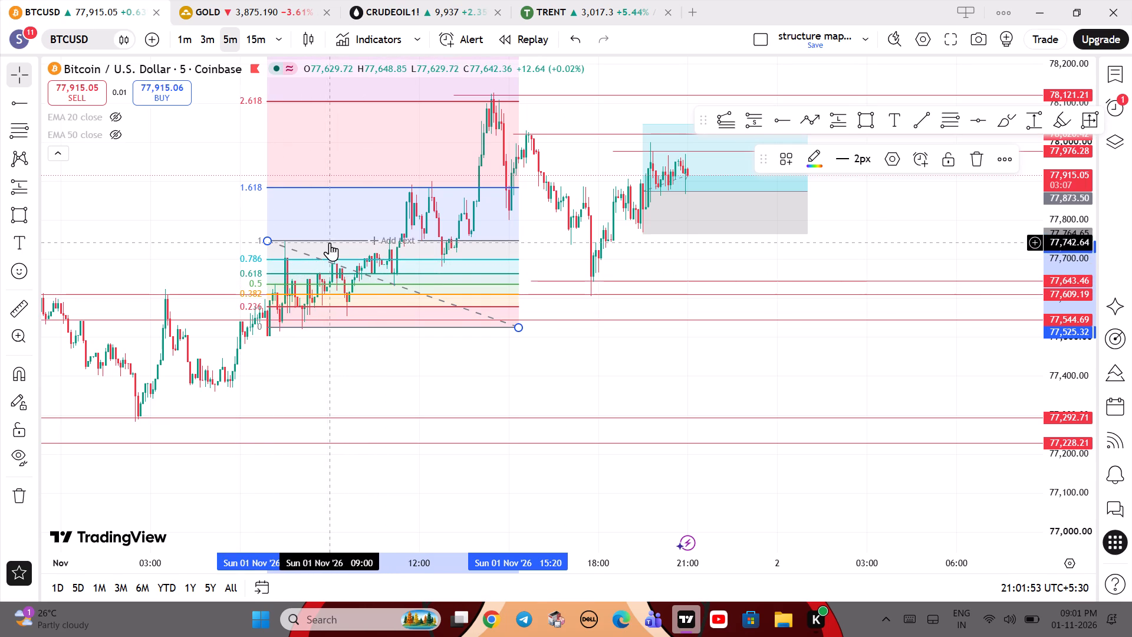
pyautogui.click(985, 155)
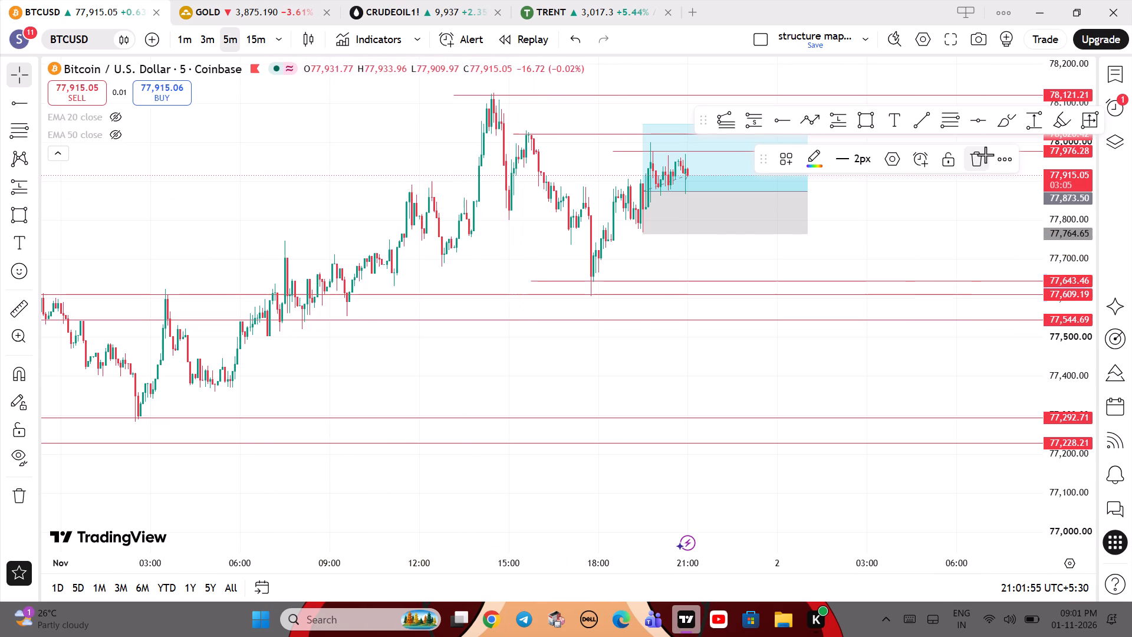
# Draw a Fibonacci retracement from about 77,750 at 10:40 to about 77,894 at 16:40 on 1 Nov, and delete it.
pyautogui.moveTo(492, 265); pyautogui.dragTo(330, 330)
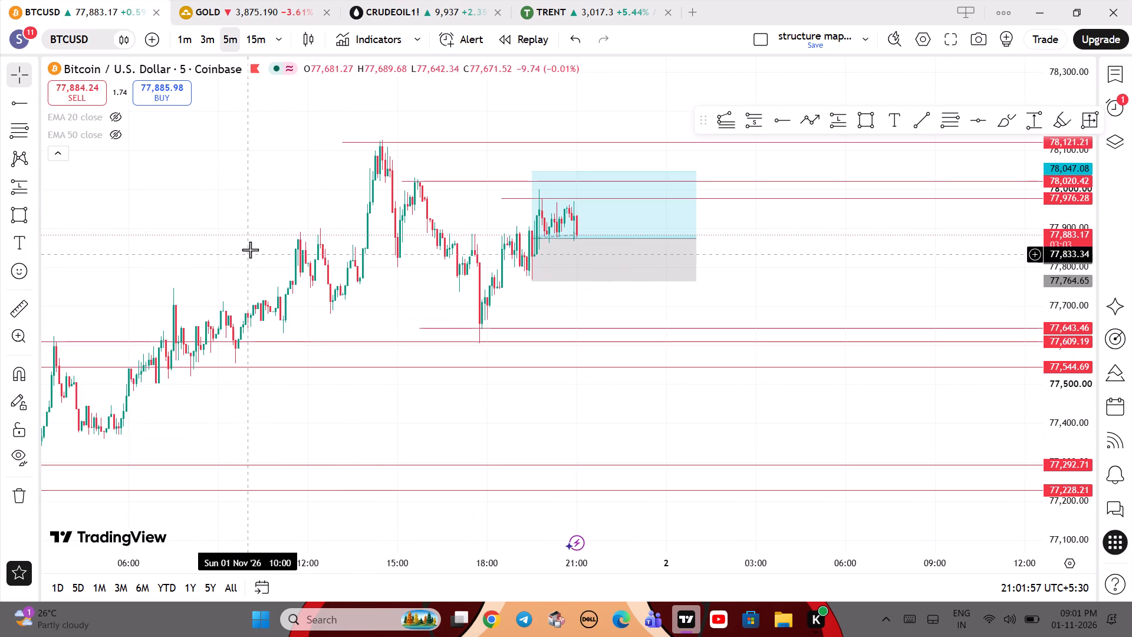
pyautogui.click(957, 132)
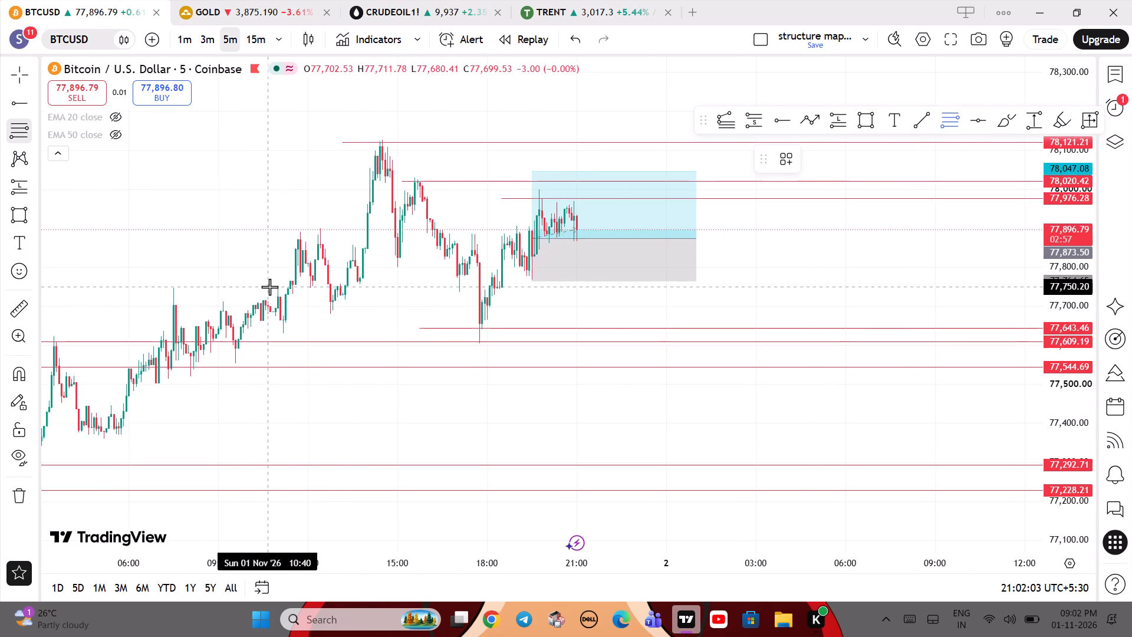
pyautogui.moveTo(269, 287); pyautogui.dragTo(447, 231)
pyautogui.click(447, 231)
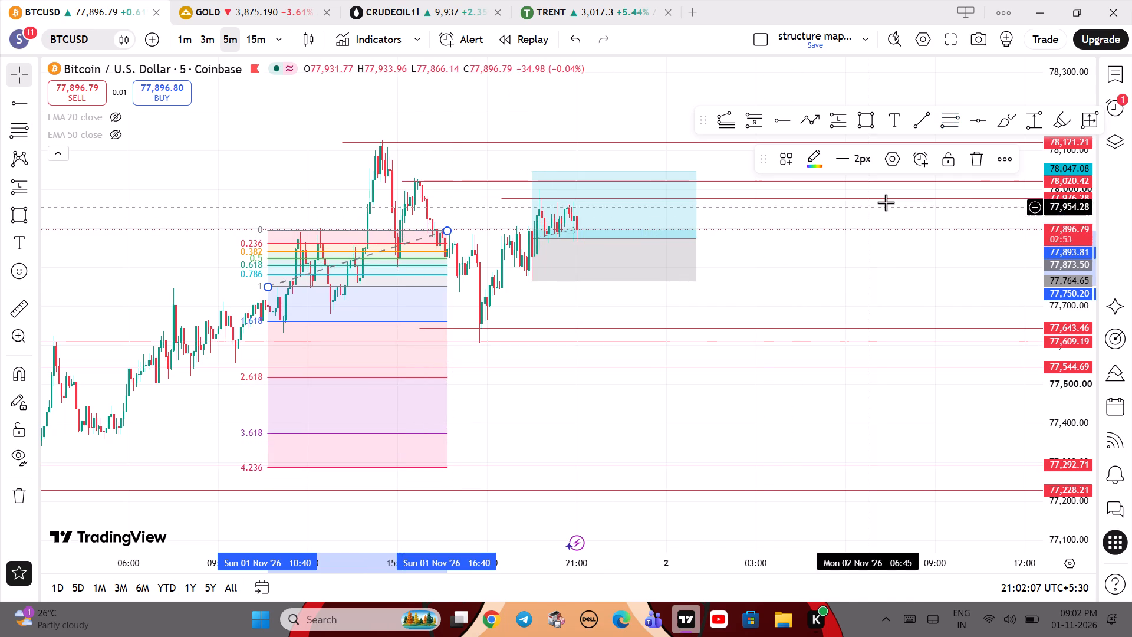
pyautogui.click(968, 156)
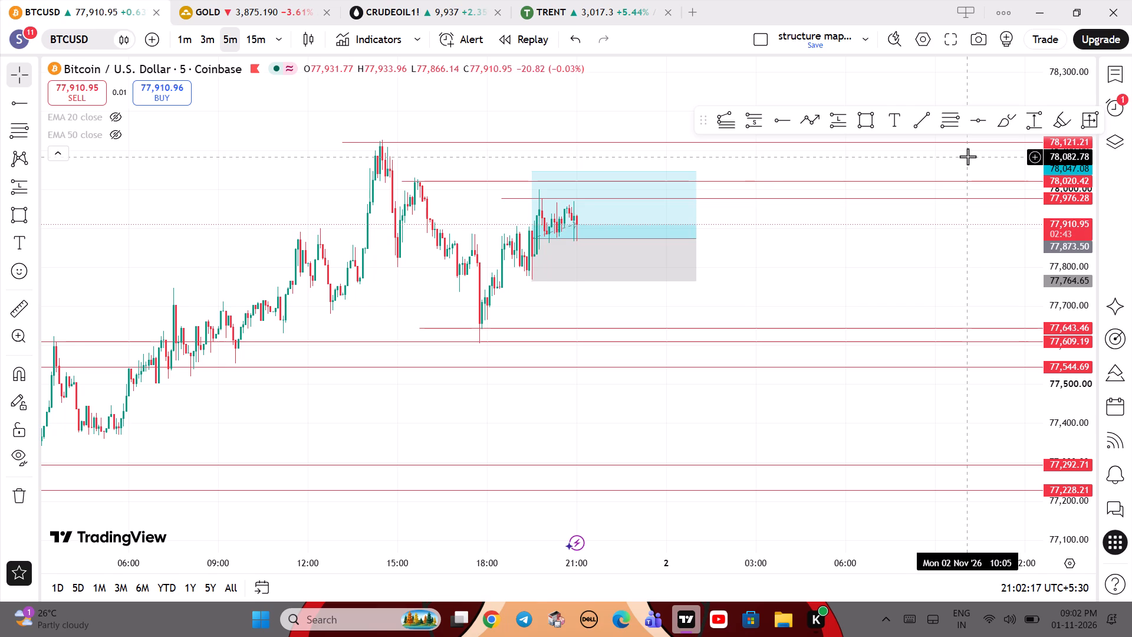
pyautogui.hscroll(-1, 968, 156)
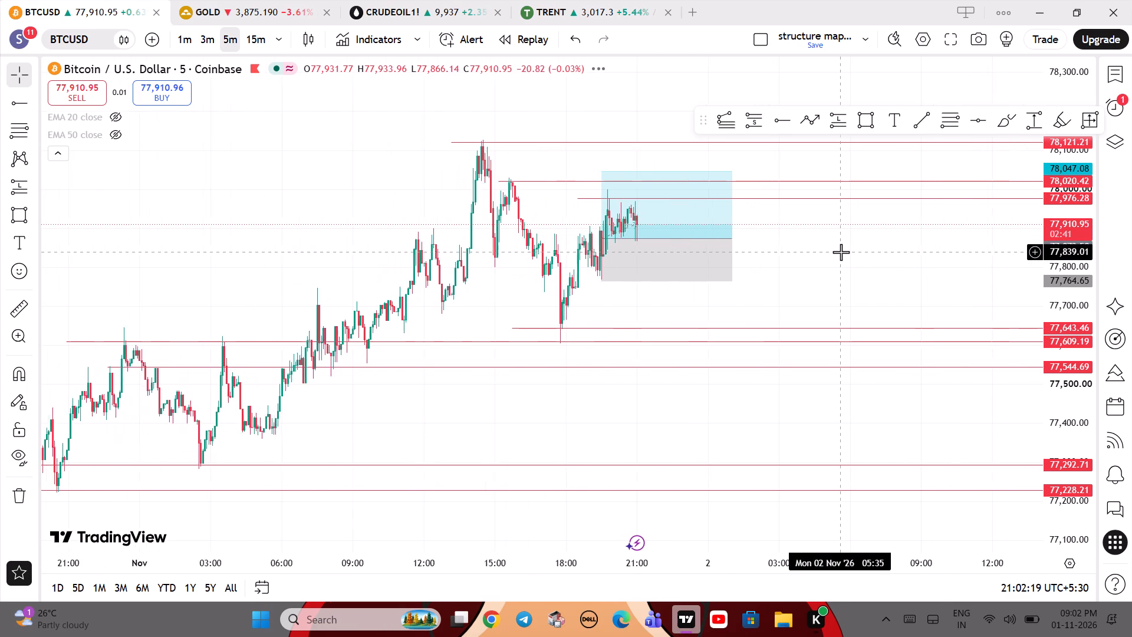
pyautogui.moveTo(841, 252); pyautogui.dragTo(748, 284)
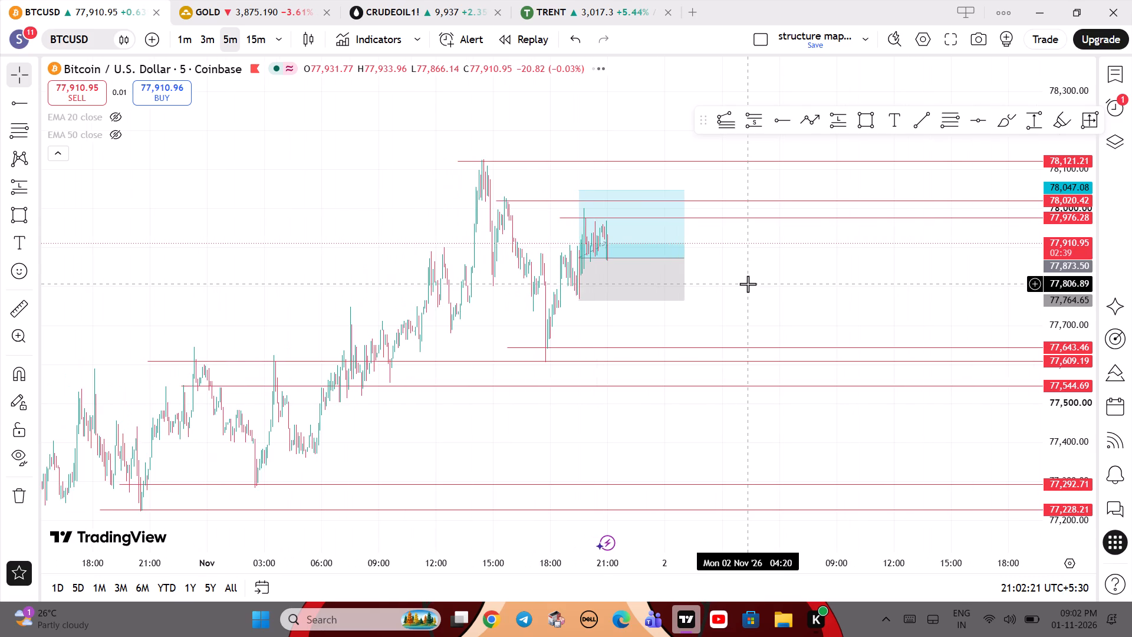
# Switch to the CRUDEOIL1! 15-minute chart, restore its connection and view the latest candles.
pyautogui.click(396, 8)
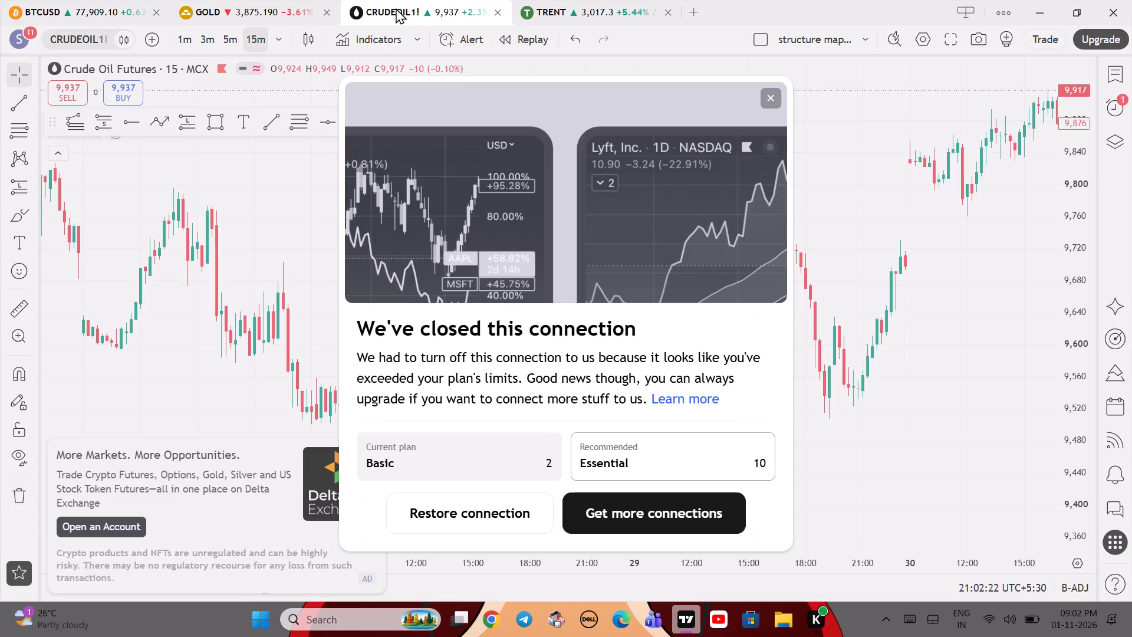
pyautogui.click(424, 497)
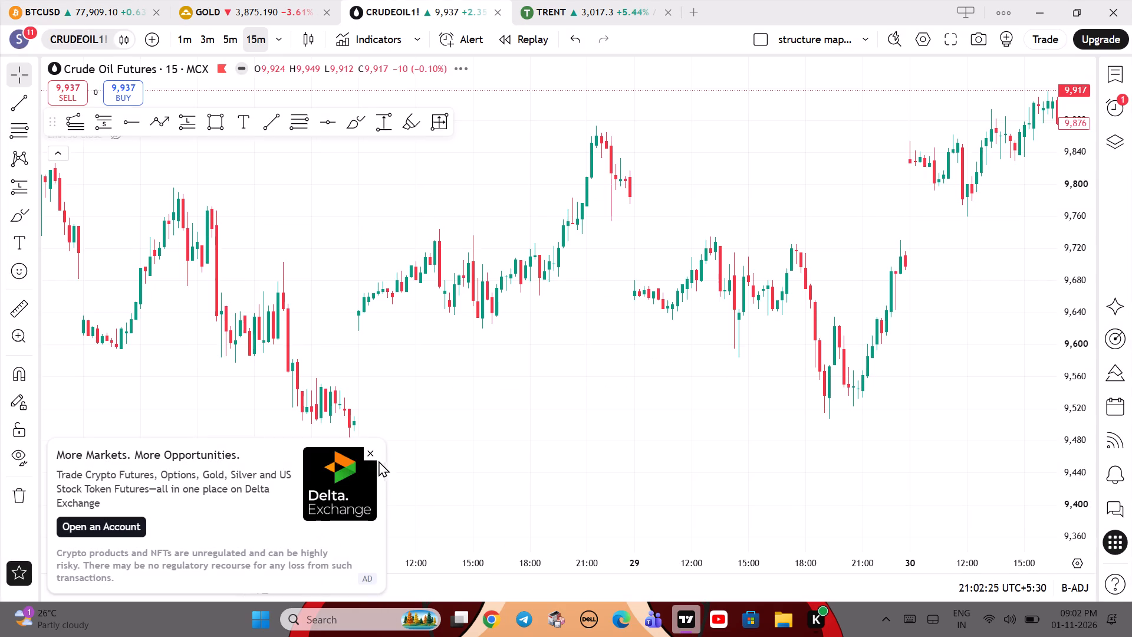
pyautogui.click(375, 454)
pyautogui.moveTo(620, 425); pyautogui.dragTo(200, 390)
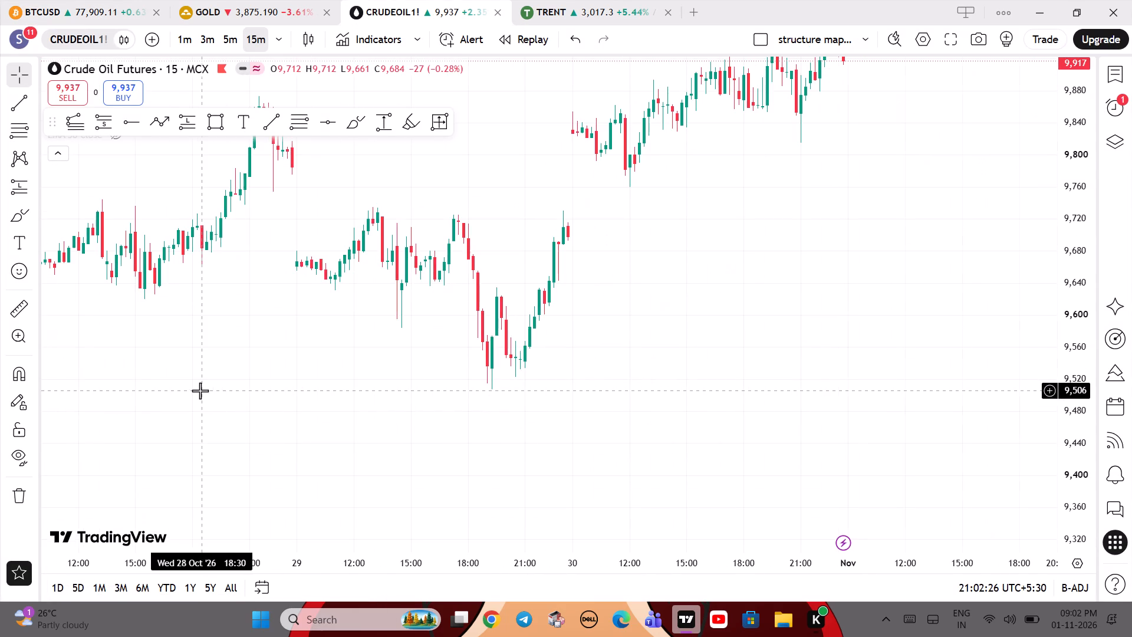
pyautogui.moveTo(475, 344); pyautogui.dragTo(309, 468)
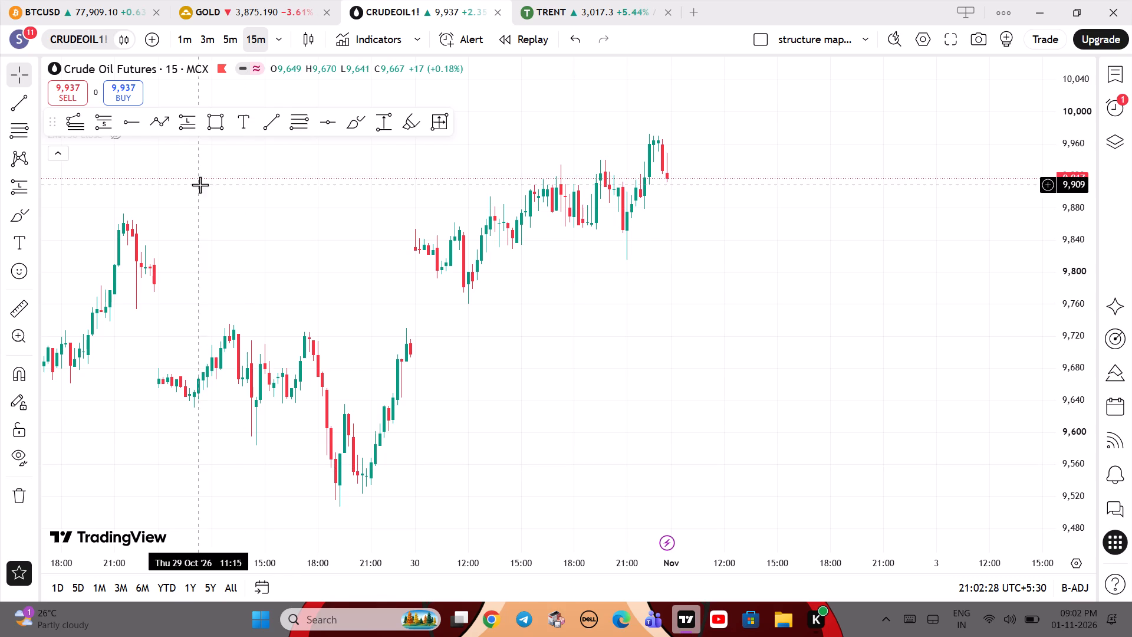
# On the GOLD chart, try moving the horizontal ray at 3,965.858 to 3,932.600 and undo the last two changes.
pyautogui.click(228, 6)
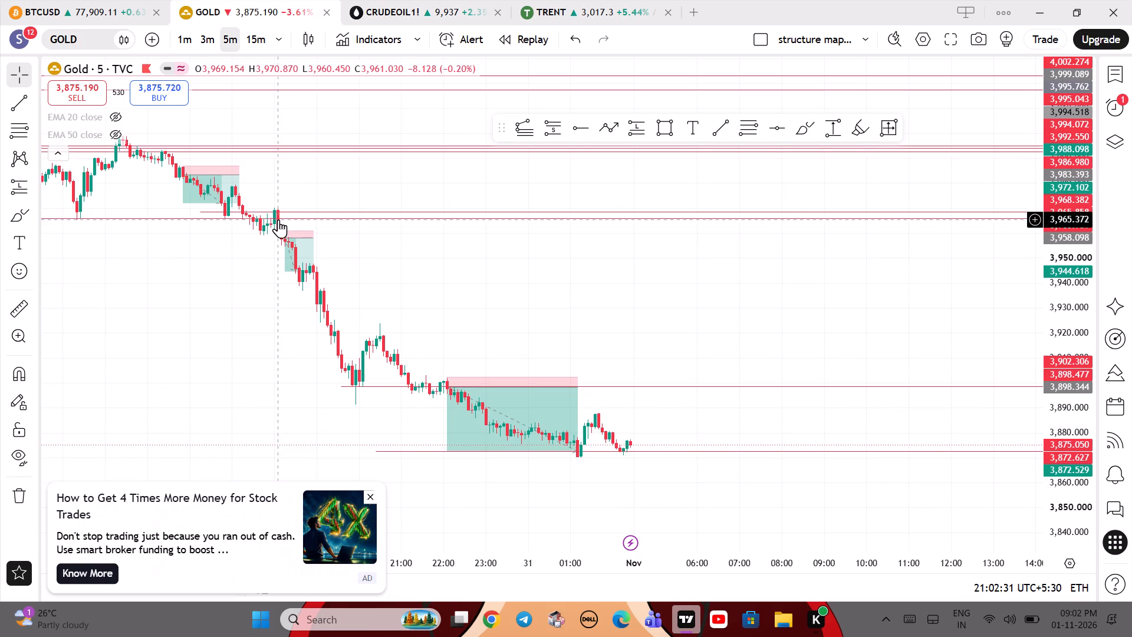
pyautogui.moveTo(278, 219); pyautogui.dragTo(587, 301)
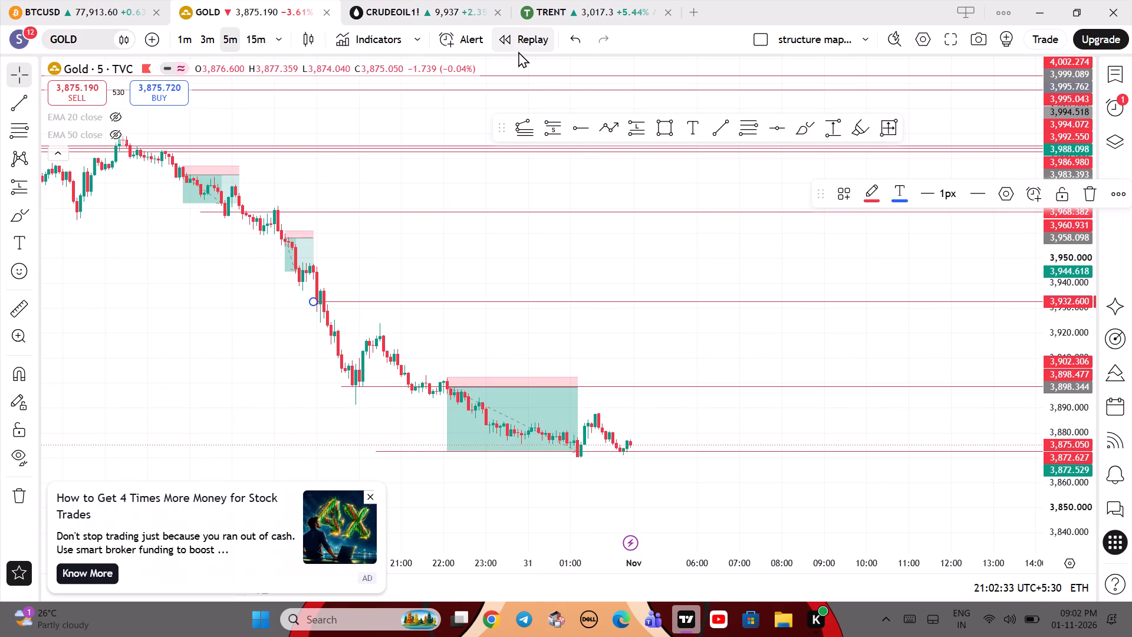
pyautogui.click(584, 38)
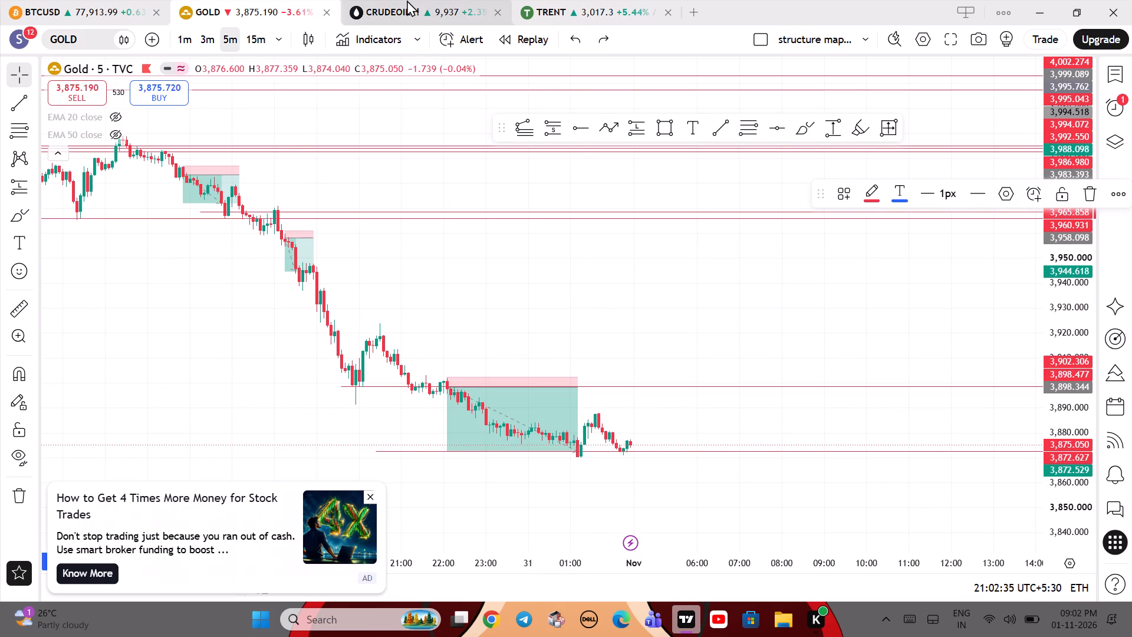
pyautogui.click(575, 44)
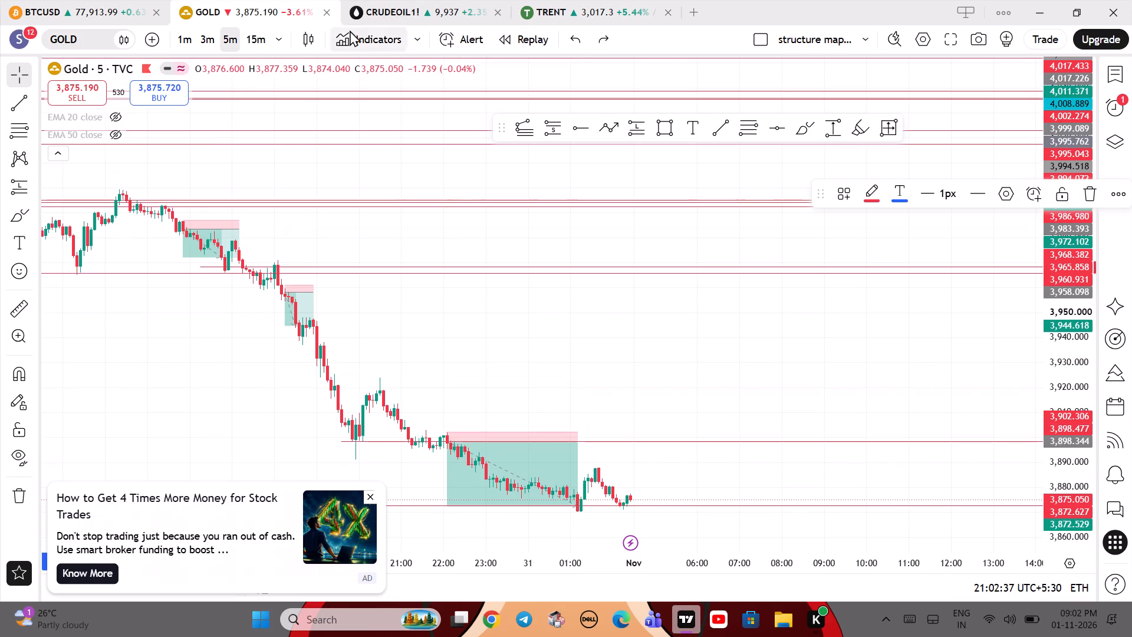
# Return to the BTCUSD chart and examine the price structure of 31 Oct and 1 Nov around the long position and marked levels.
pyautogui.click(116, 0)
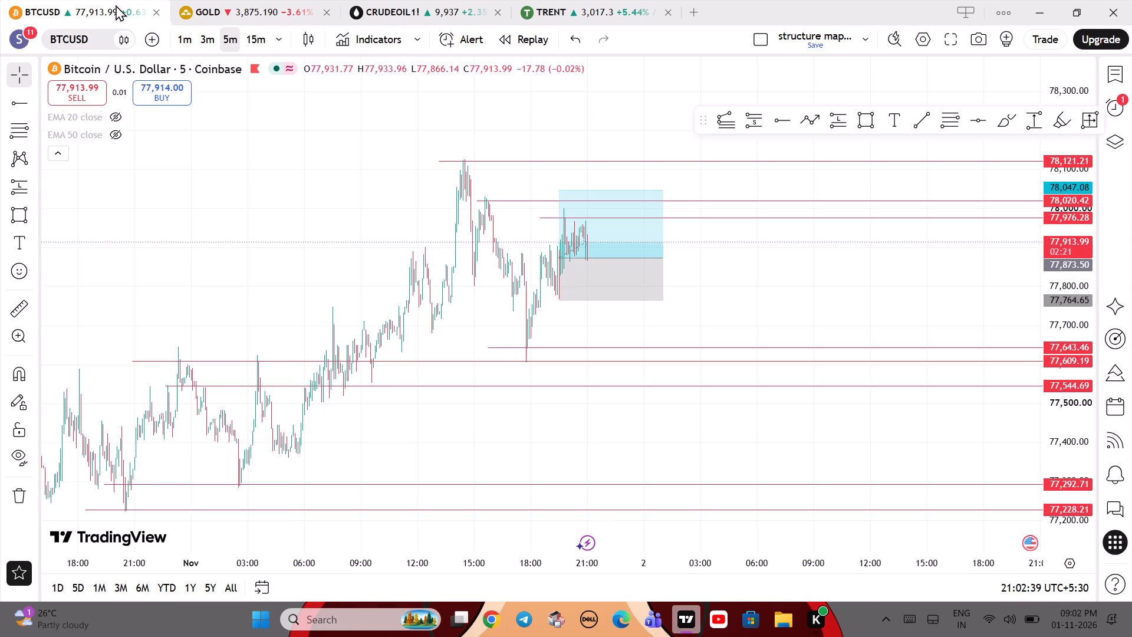
pyautogui.moveTo(305, 270); pyautogui.dragTo(416, 224)
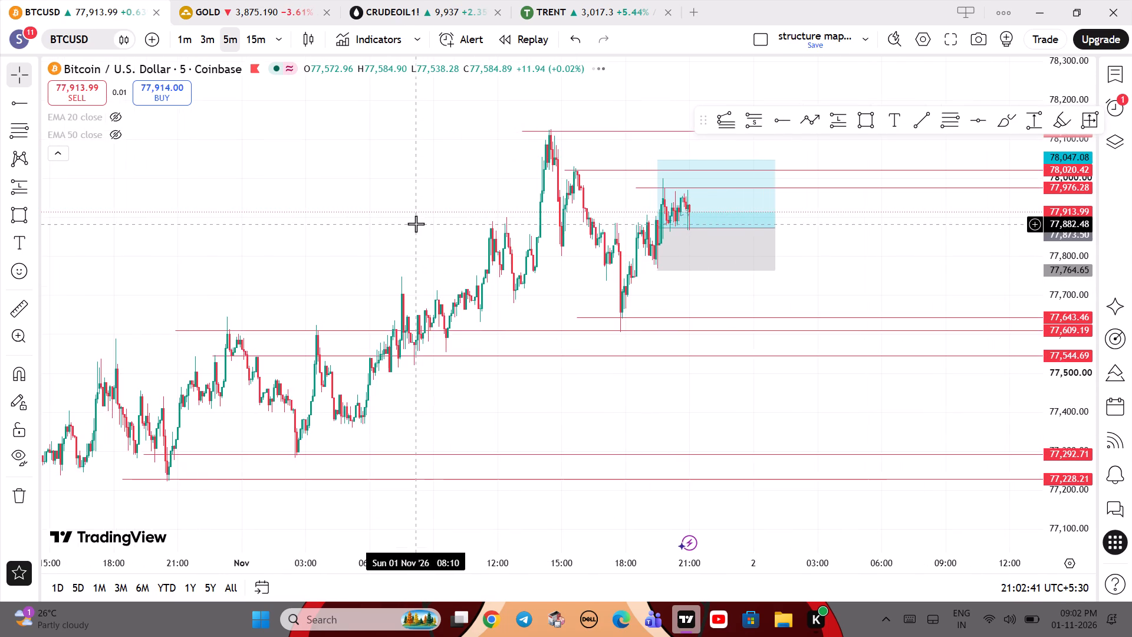
pyautogui.moveTo(367, 242); pyautogui.dragTo(596, 143)
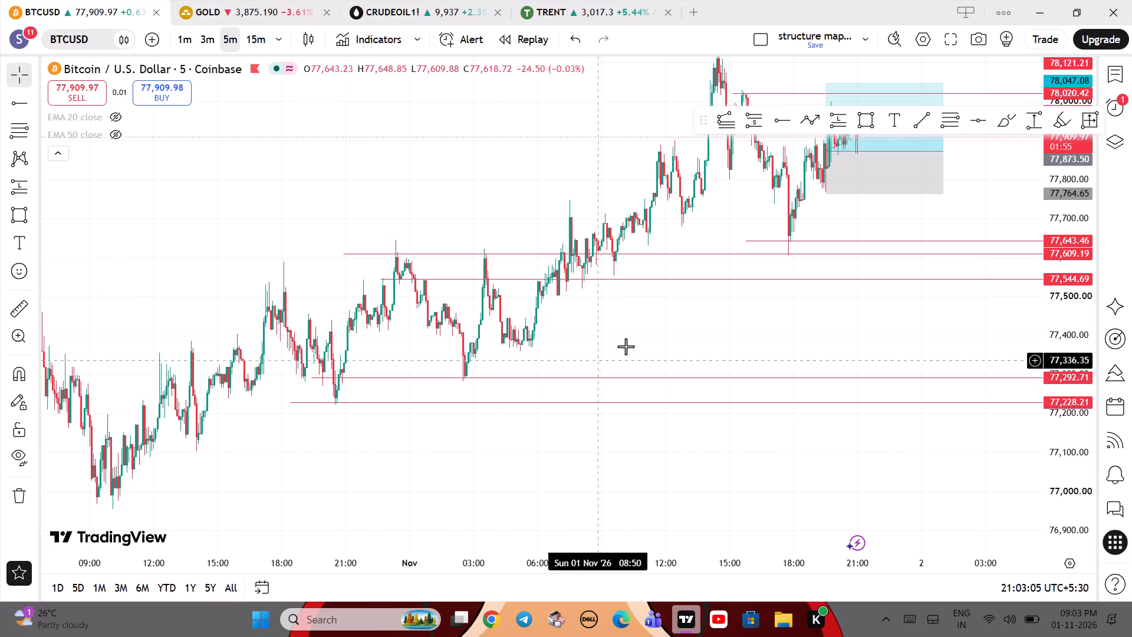
pyautogui.moveTo(631, 343); pyautogui.dragTo(130, 439)
pyautogui.moveTo(653, 278); pyautogui.dragTo(707, 314)
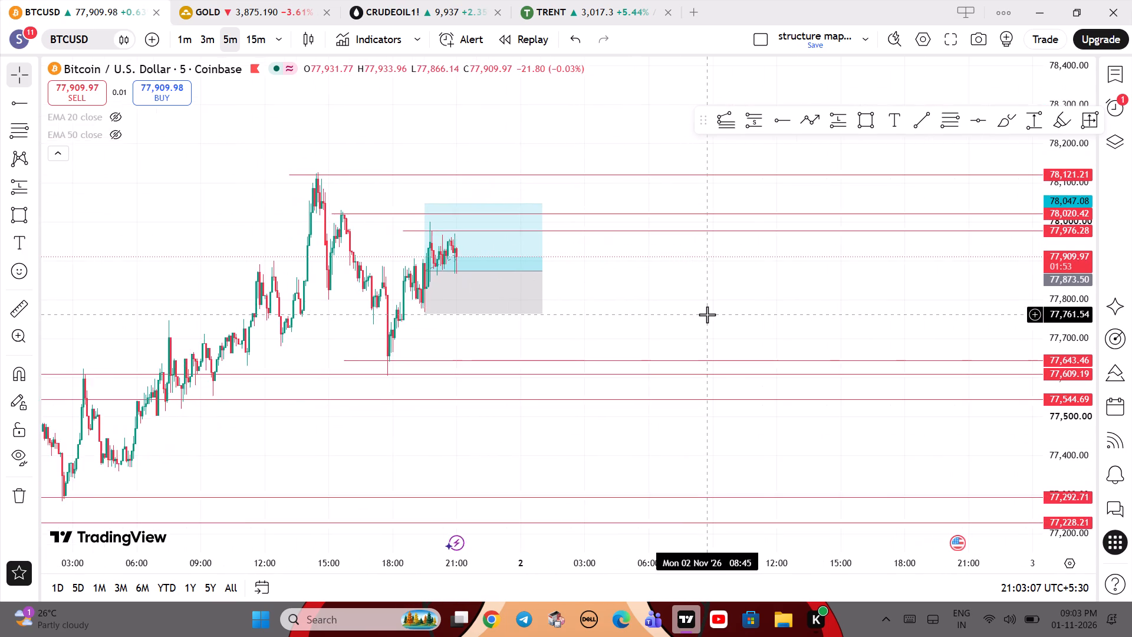
pyautogui.moveTo(653, 284); pyautogui.dragTo(787, 269)
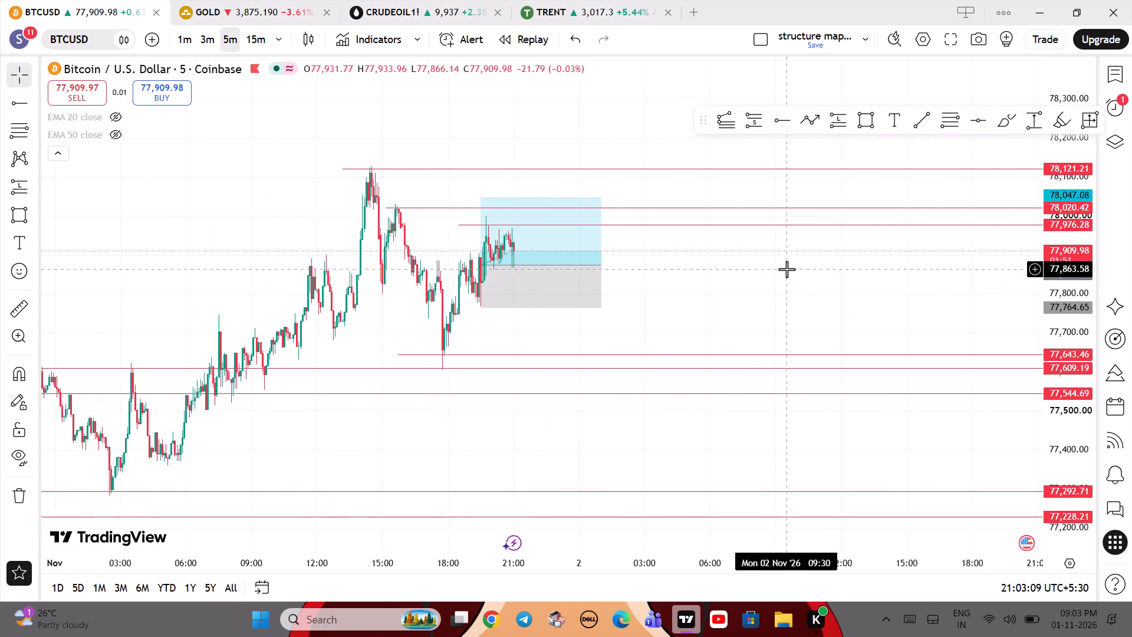
pyautogui.moveTo(289, 281); pyautogui.dragTo(344, 280)
pyautogui.moveTo(378, 278); pyautogui.dragTo(350, 282)
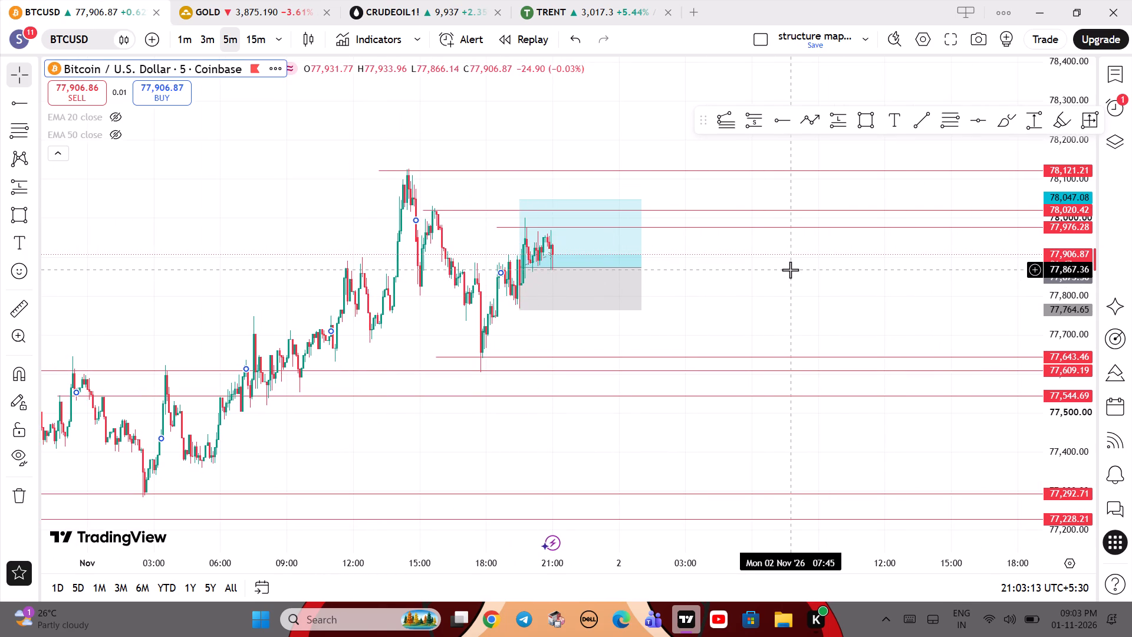
pyautogui.moveTo(790, 270); pyautogui.dragTo(766, 268)
pyautogui.moveTo(722, 254); pyautogui.dragTo(744, 271)
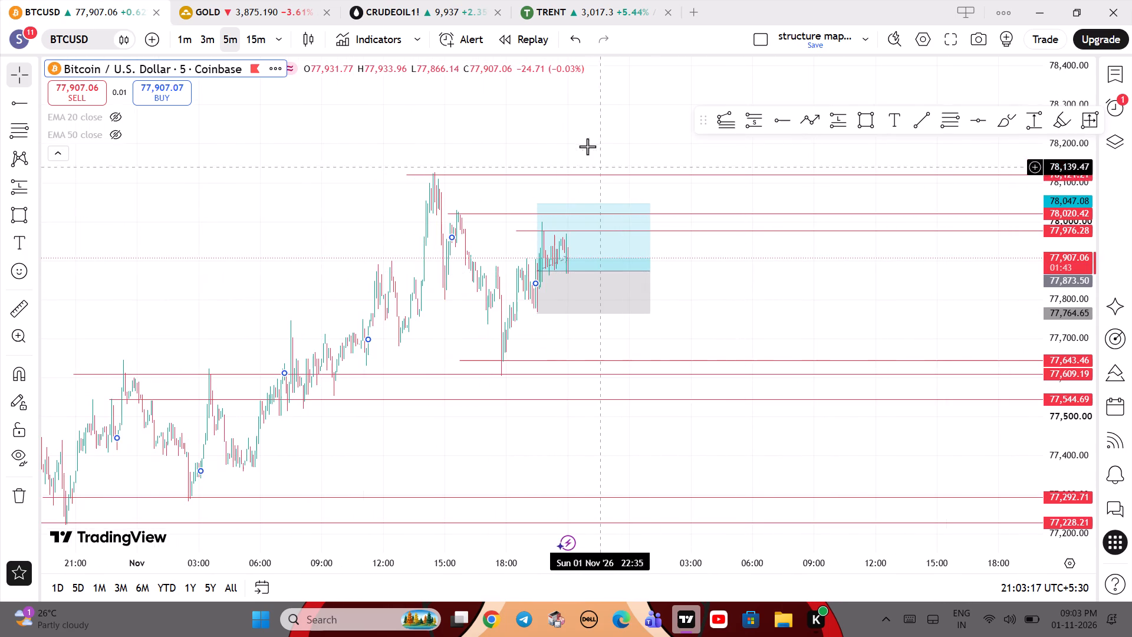
pyautogui.moveTo(587, 146); pyautogui.dragTo(542, 149)
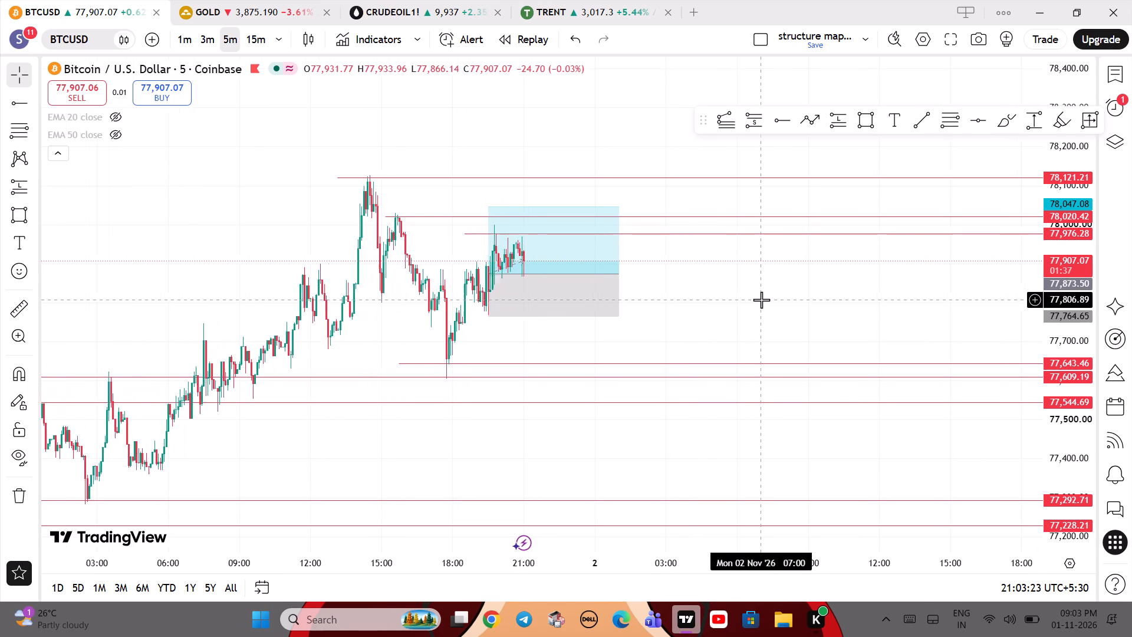
pyautogui.moveTo(876, 306); pyautogui.dragTo(860, 301)
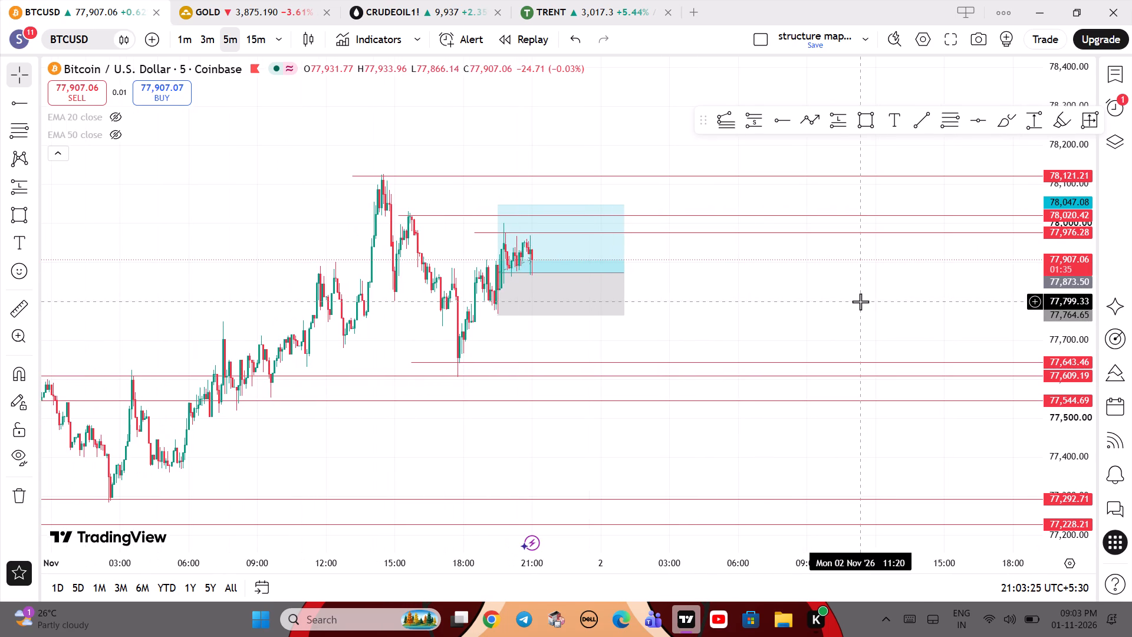